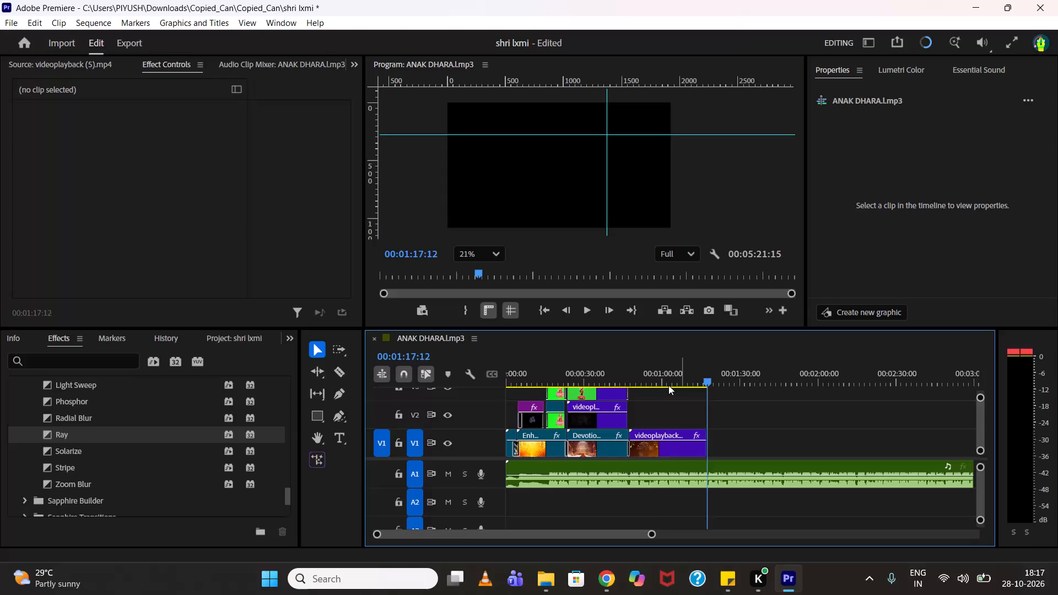
Copy the two stacked Animate_coin_flow_on_greenscreen clips from earlier in the sequence and paste them at 00:00:48:11.
{"action": "left_click_drag", "start_coordinate": [661, 381], "coordinate": [633, 380]}
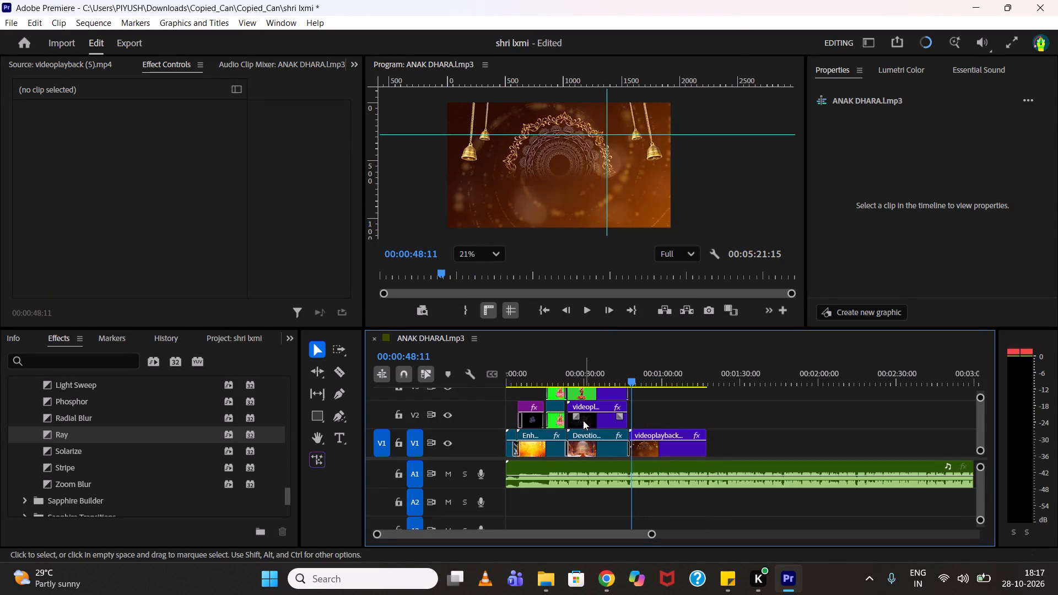
{"action": "left_click", "coordinate": [556, 410]}
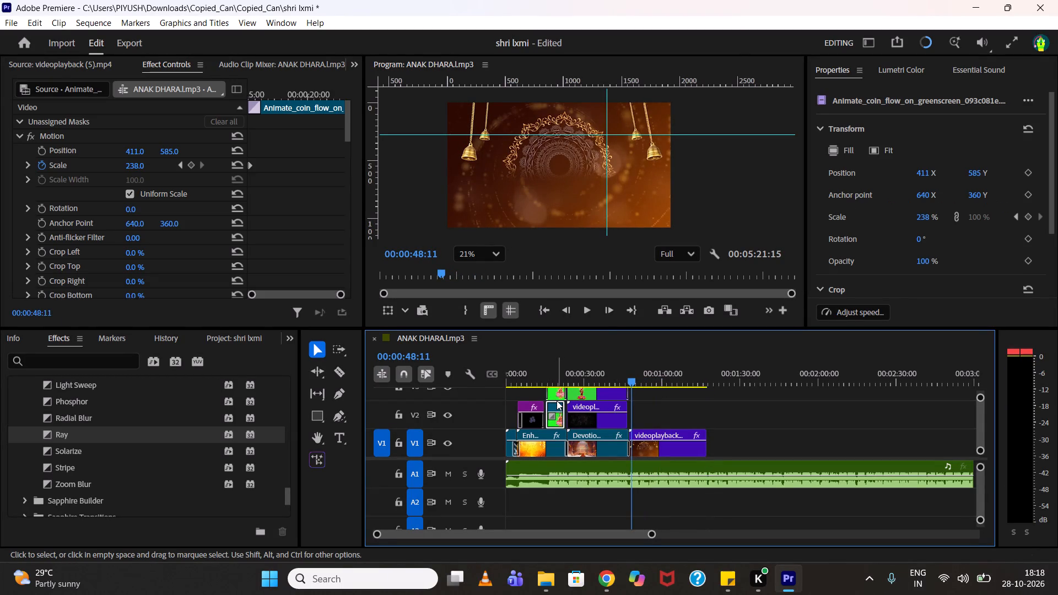
{"action": "left_click", "coordinate": [557, 401], "text": "shift"}
{"action": "key", "text": "ctrl+c"}
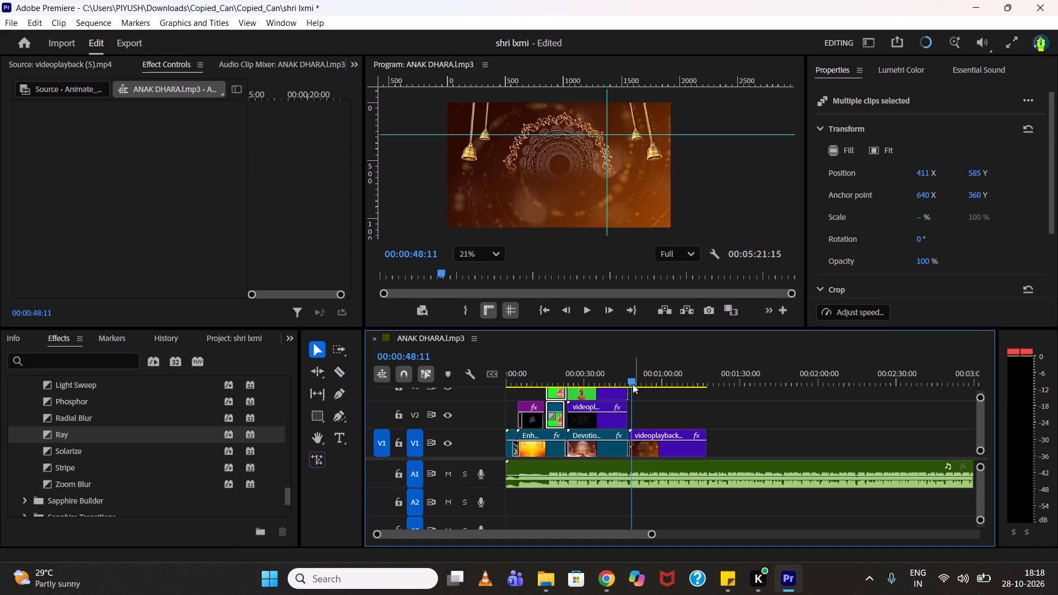
{"action": "key", "text": "ctrl+v"}
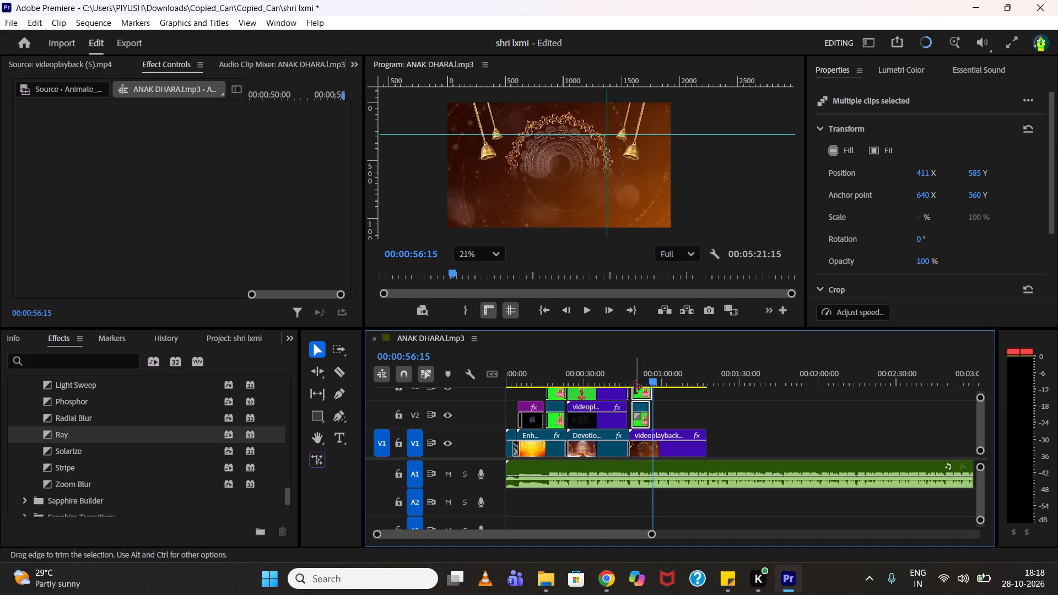
Move both pasted coin-flow clips earlier so they start where videoplayback (5).mp4 begins on V1.
{"action": "scroll", "coordinate": [634, 396], "scroll_direction": "up", "scroll_amount": 17, "text": "alt"}
{"action": "scroll", "coordinate": [634, 396], "scroll_direction": "up", "scroll_amount": 4, "text": "alt"}
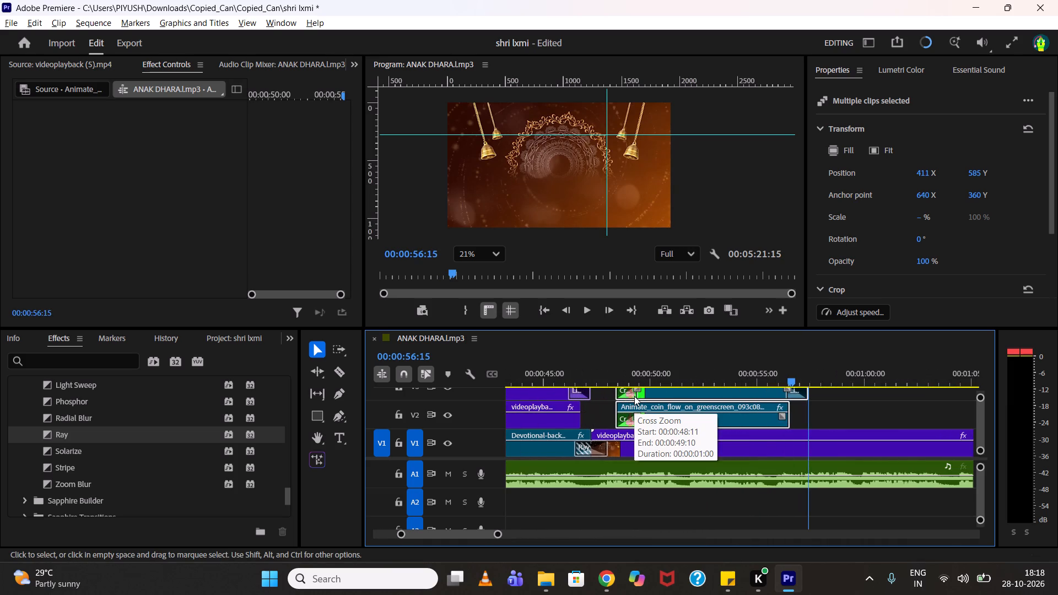
{"action": "scroll", "coordinate": [634, 396], "scroll_direction": "up", "scroll_amount": 2, "text": "alt"}
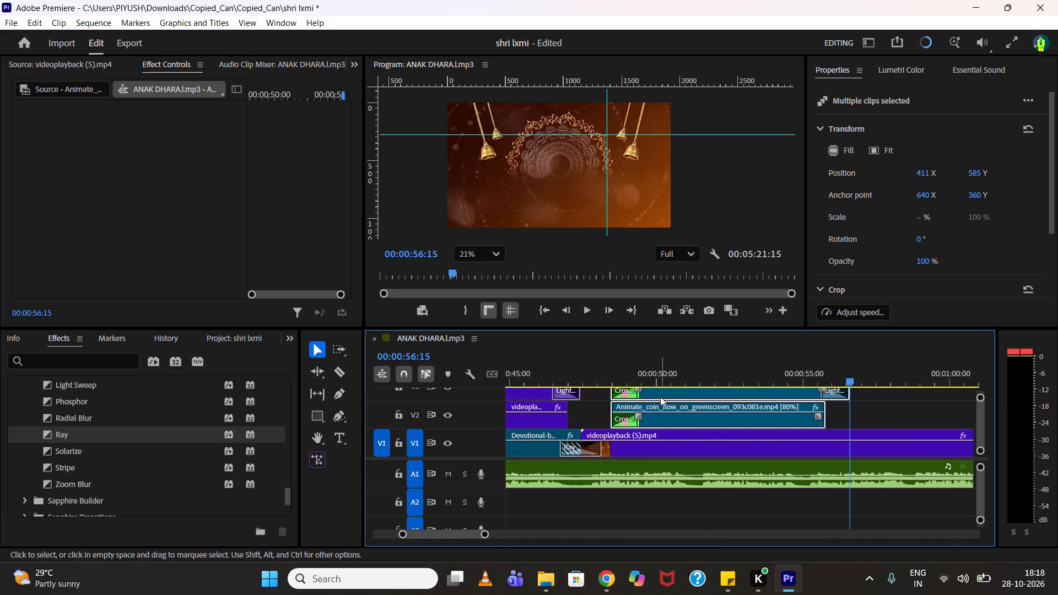
{"action": "left_click_drag", "start_coordinate": [660, 397], "coordinate": [630, 394]}
Play back the sequence from the start of the repositioned coin-flow clips to check the goddess overlay.
{"action": "left_click_drag", "start_coordinate": [600, 374], "coordinate": [583, 372]}
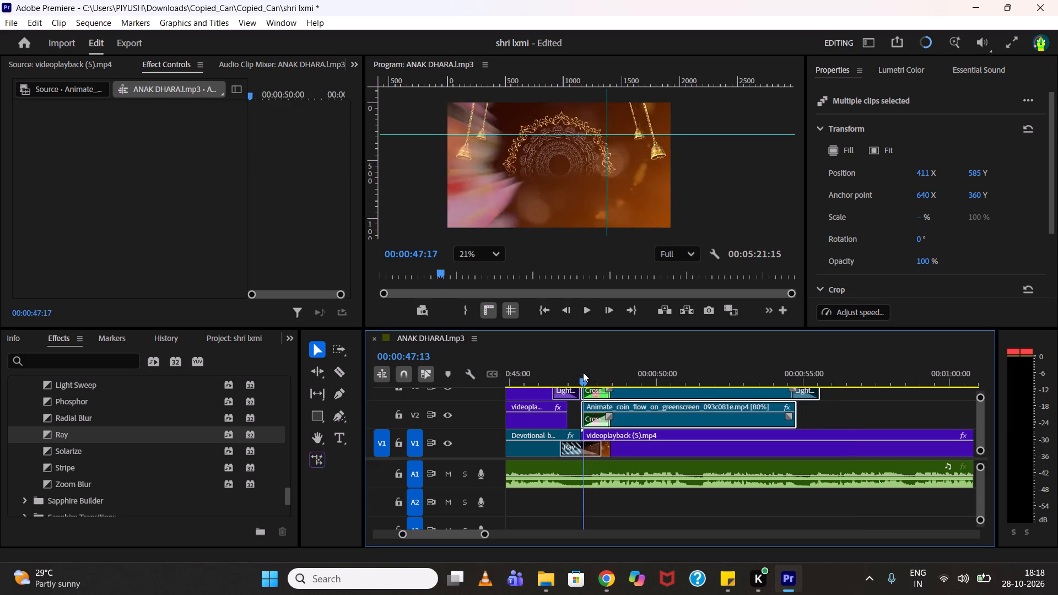
{"action": "left_click_drag", "start_coordinate": [583, 372], "coordinate": [581, 372]}
{"action": "key", "text": "space"}
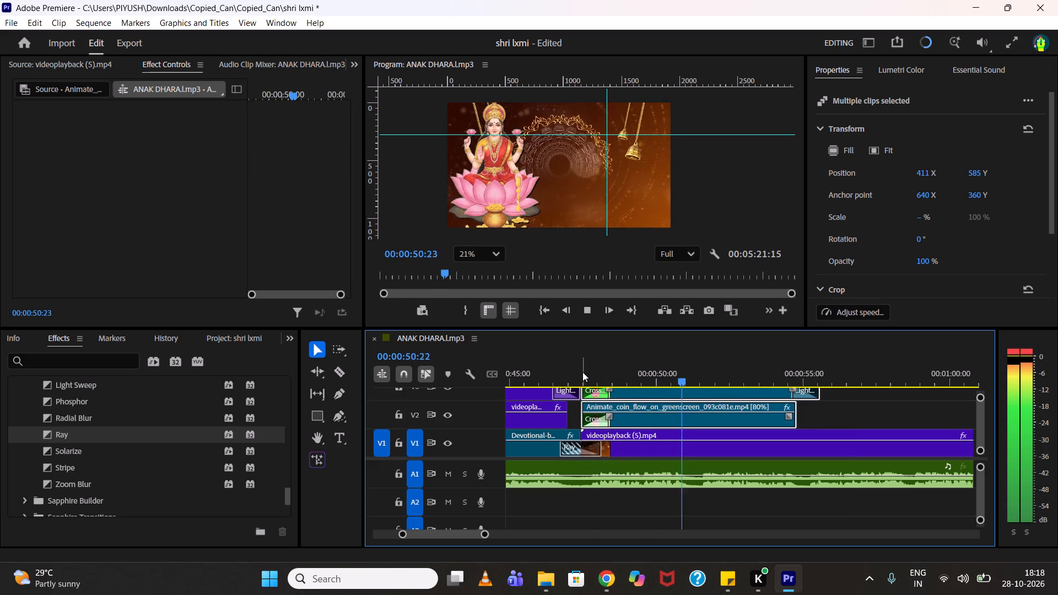
{"action": "key", "text": "space"}
Toggle the visibility of V2 and the track above it off and on, and inspect the goddess's lotus and coins up close.
{"action": "left_click", "coordinate": [652, 420]}
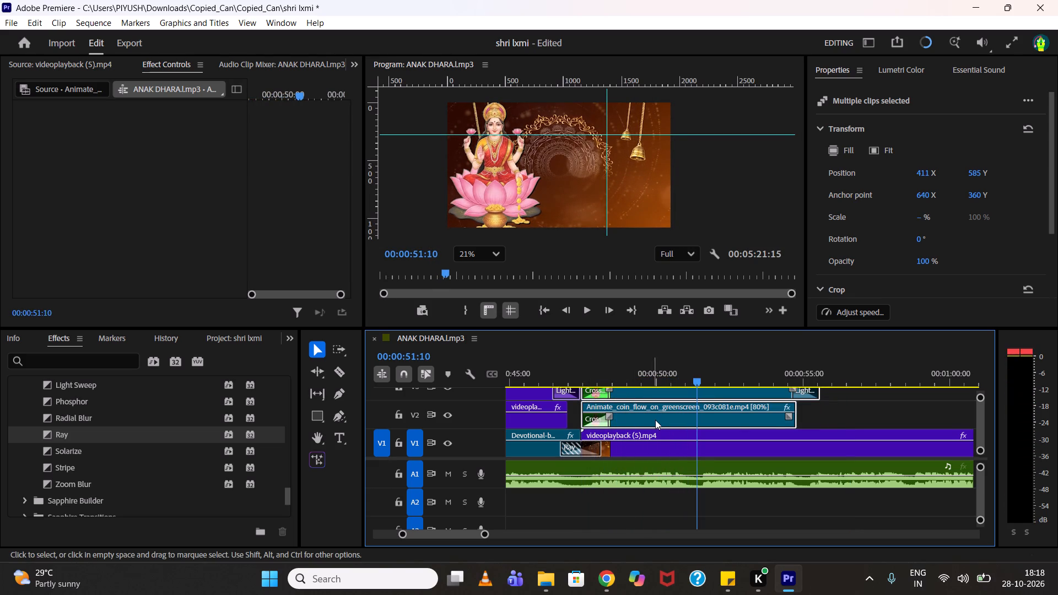
{"action": "left_click", "coordinate": [812, 412]}
{"action": "left_click", "coordinate": [450, 412]}
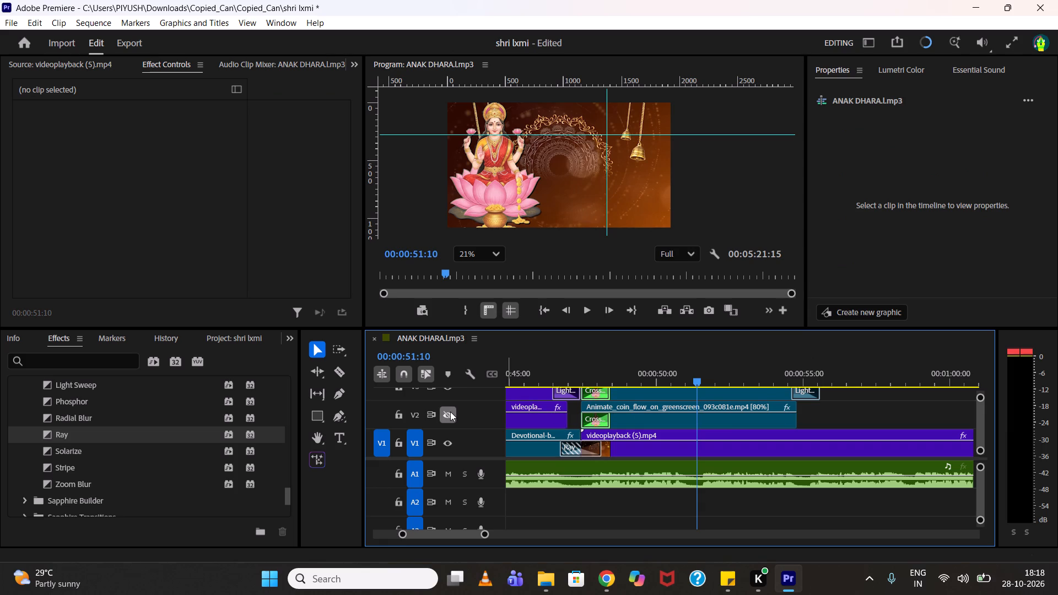
{"action": "left_click", "coordinate": [450, 412]}
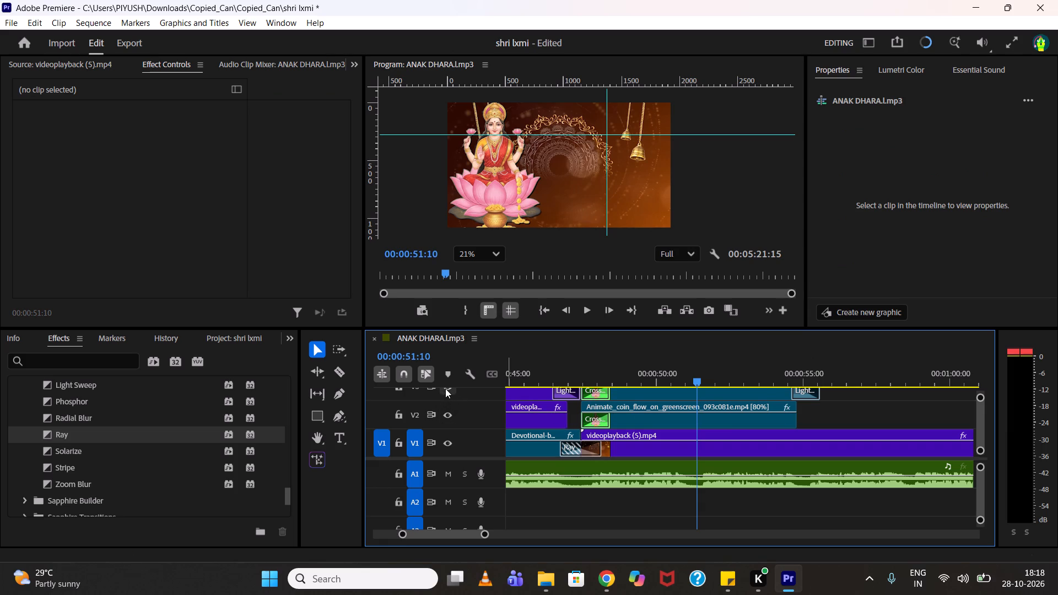
{"action": "left_click", "coordinate": [446, 388]}
{"action": "left_click", "coordinate": [446, 388]}
{"action": "scroll", "coordinate": [519, 238], "scroll_direction": "up", "scroll_amount": 7}
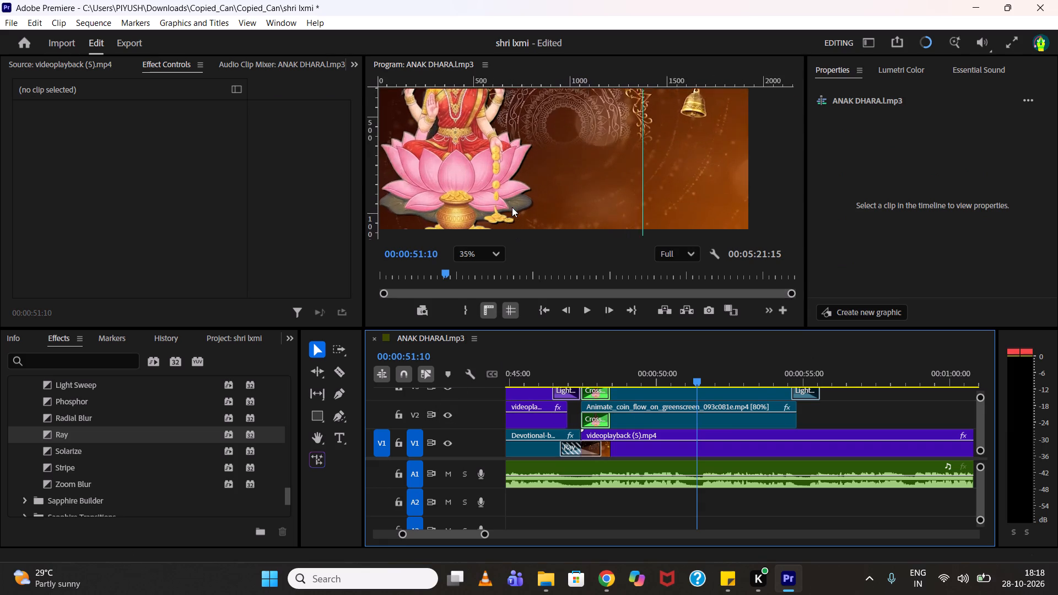
{"action": "scroll", "coordinate": [512, 207], "scroll_direction": "up", "scroll_amount": 3}
{"action": "scroll", "coordinate": [512, 207], "scroll_direction": "down", "scroll_amount": 3}
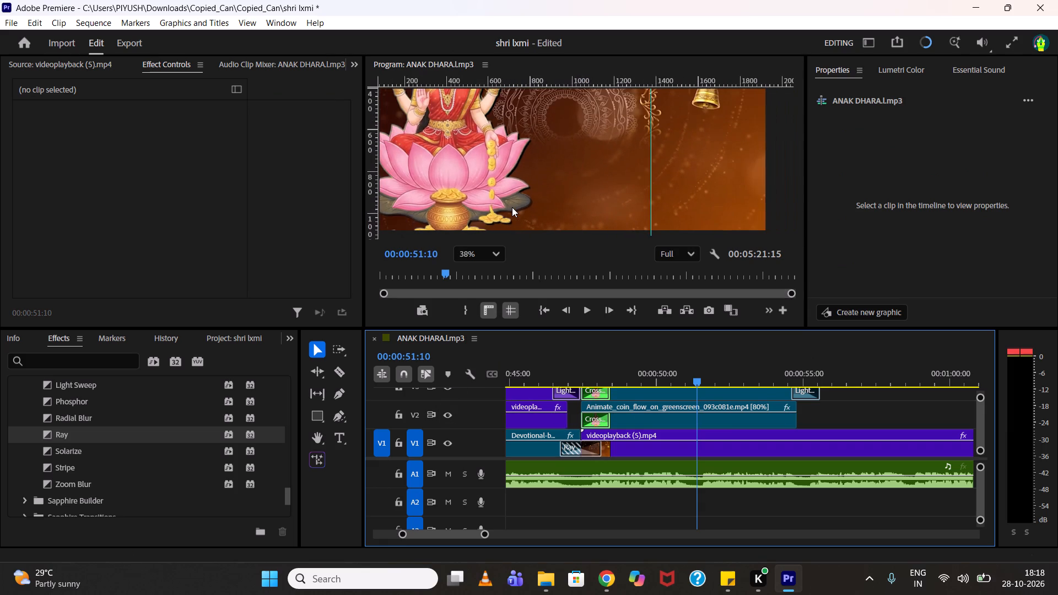
{"action": "scroll", "coordinate": [512, 207], "scroll_direction": "down", "scroll_amount": 7}
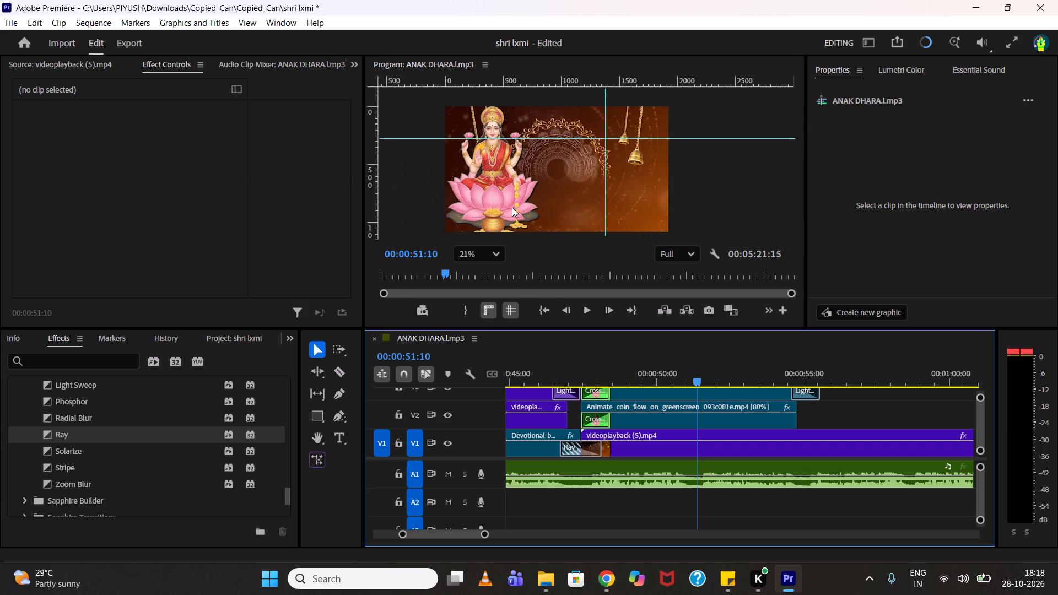
Compare the upper coin-flow clip with Ultra Key off and on, and examine the keyed goddess in the program view.
{"action": "left_click", "coordinate": [654, 394]}
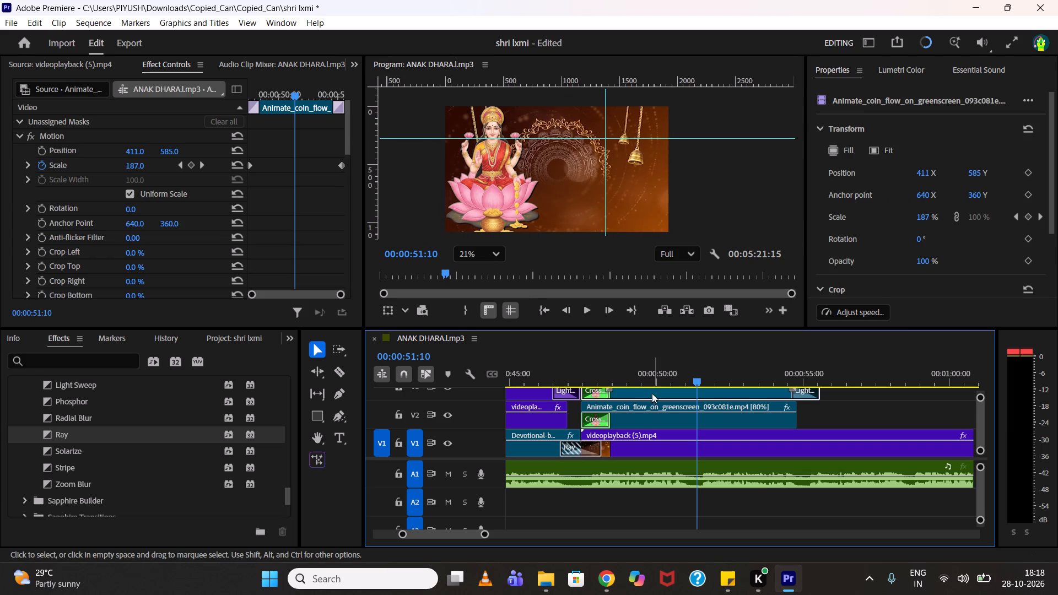
{"action": "scroll", "coordinate": [166, 191], "scroll_direction": "down", "scroll_amount": 11}
{"action": "scroll", "coordinate": [109, 188], "scroll_direction": "down", "scroll_amount": 6}
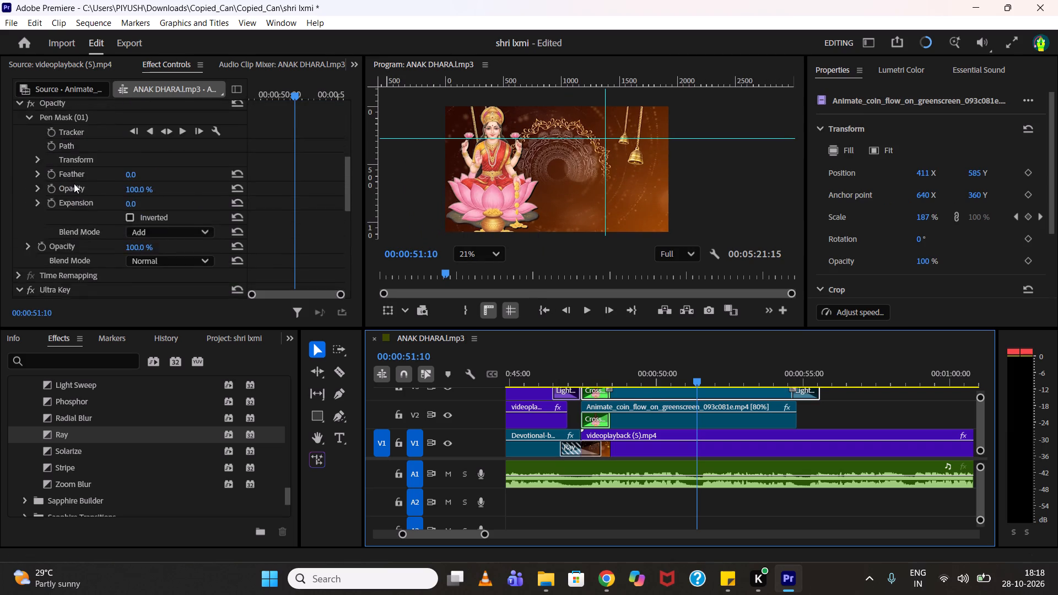
{"action": "scroll", "coordinate": [74, 183], "scroll_direction": "down", "scroll_amount": 10}
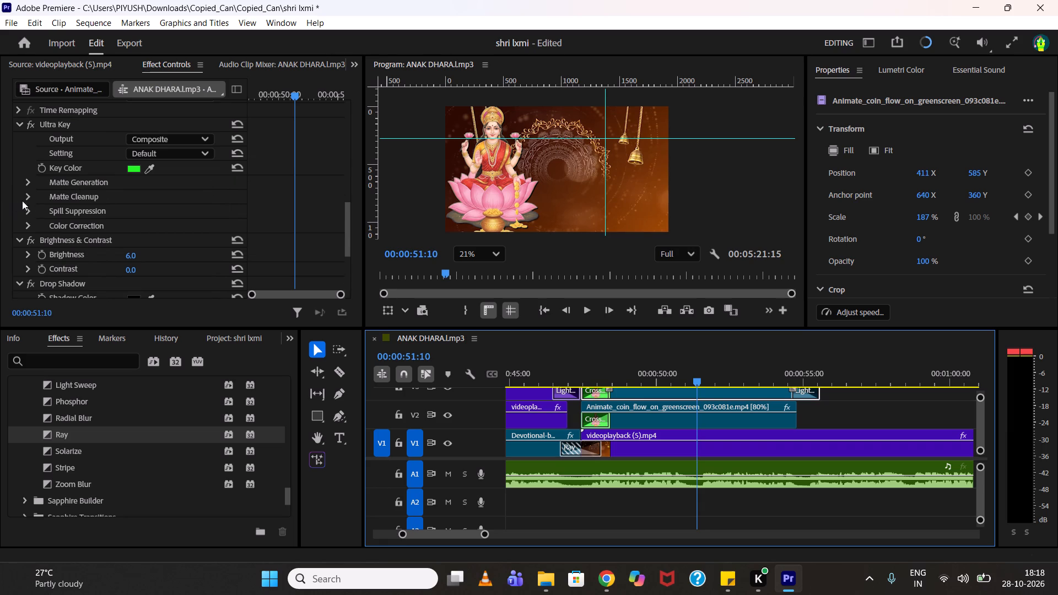
{"action": "scroll", "coordinate": [40, 194], "scroll_direction": "down", "scroll_amount": 1}
{"action": "scroll", "coordinate": [40, 190], "scroll_direction": "up", "scroll_amount": 4}
{"action": "left_click", "coordinate": [27, 166]}
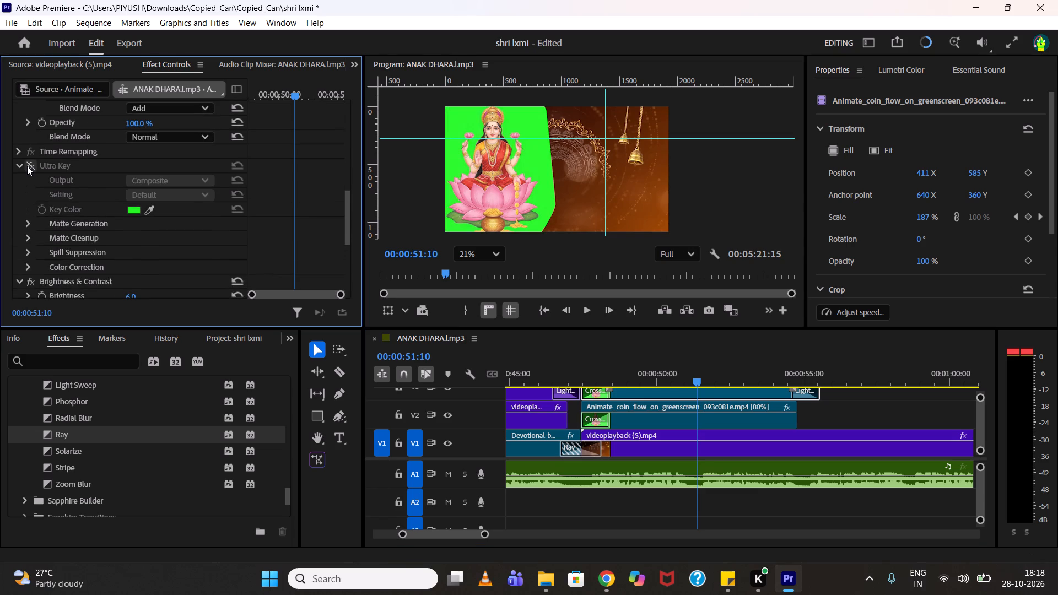
{"action": "left_click", "coordinate": [27, 166]}
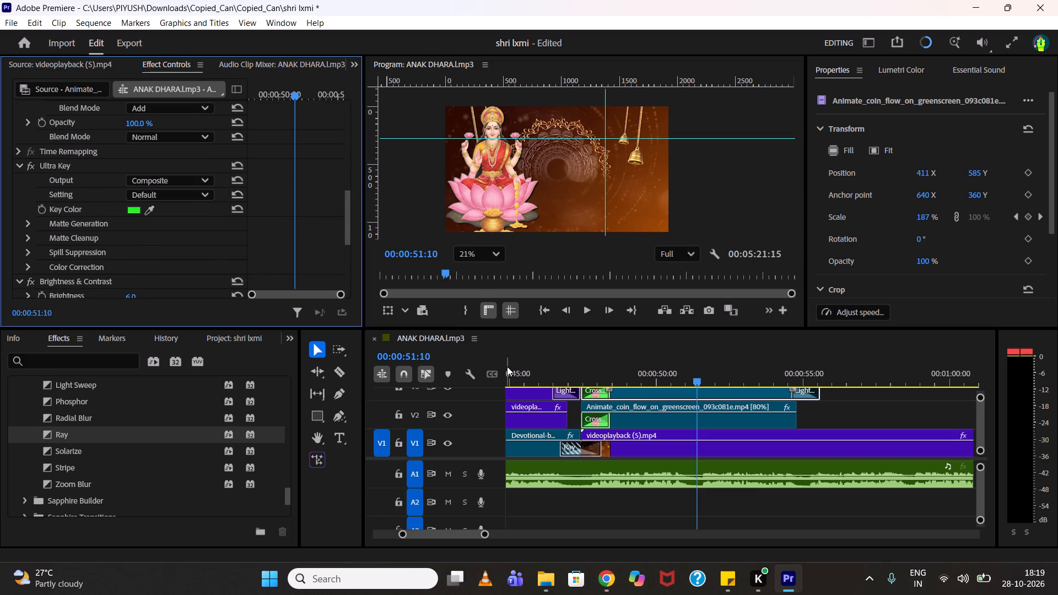
{"action": "scroll", "coordinate": [478, 196], "scroll_direction": "up", "scroll_amount": 12}
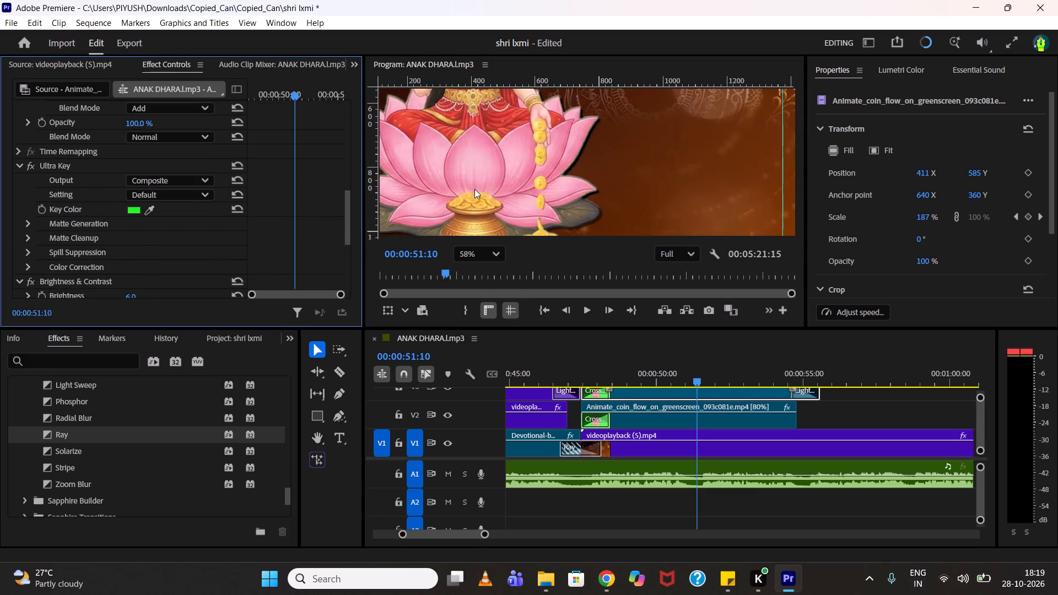
{"action": "scroll", "coordinate": [474, 189], "scroll_direction": "down", "scroll_amount": 14}
{"action": "scroll", "coordinate": [530, 195], "scroll_direction": "down", "scroll_amount": 2}
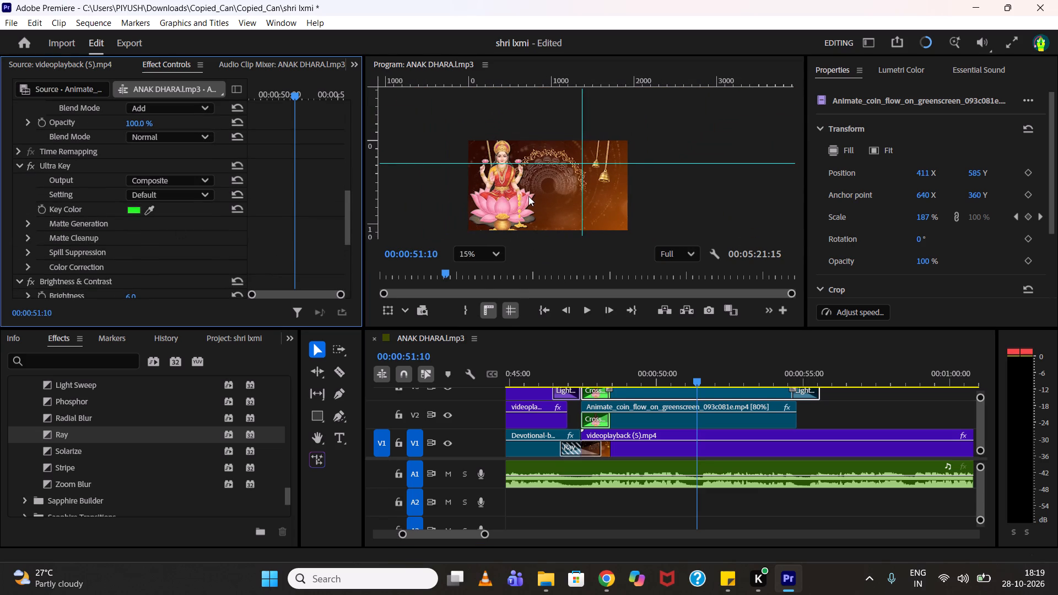
{"action": "middle_click_drag", "start_coordinate": [528, 196], "coordinate": [506, 159]}
{"action": "middle_click_drag", "start_coordinate": [510, 166], "coordinate": [492, 129]}
{"action": "scroll", "coordinate": [492, 129], "scroll_direction": "down", "scroll_amount": 1}
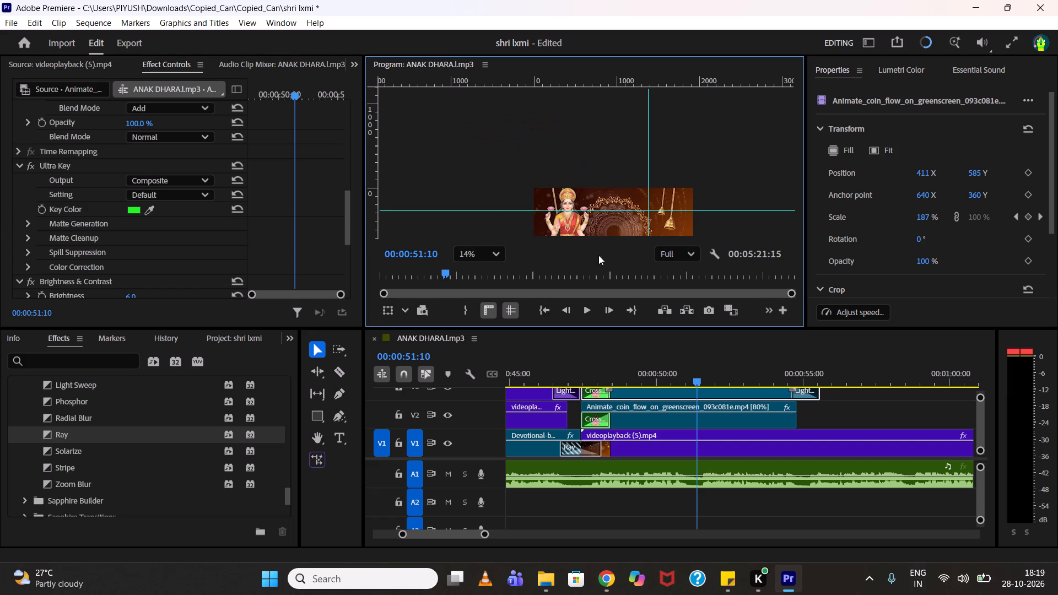
{"action": "middle_click_drag", "start_coordinate": [570, 205], "coordinate": [523, 154]}
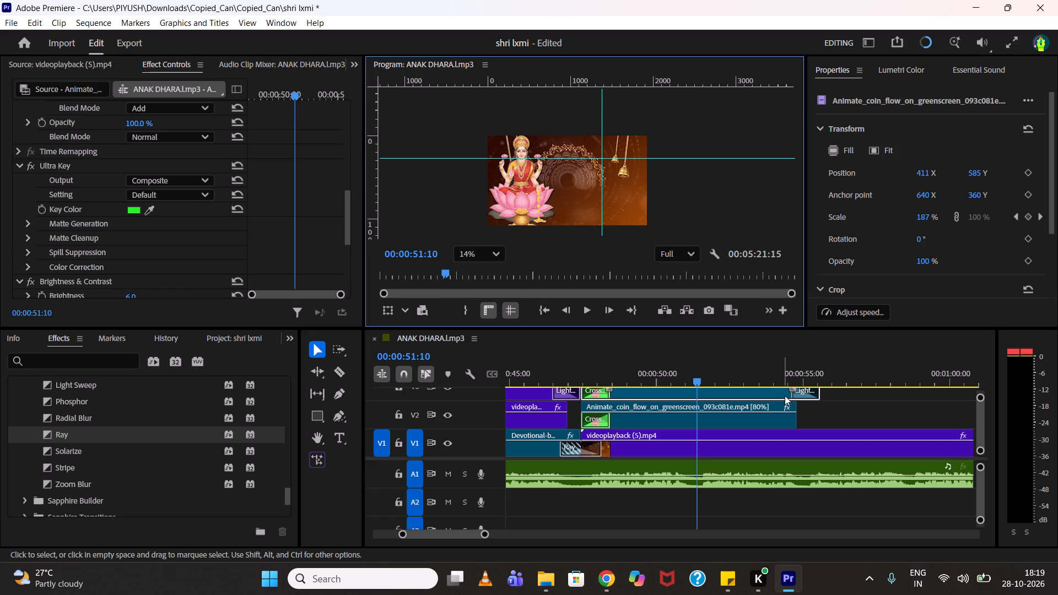
Extend the end of the V2 coin-flow clip to match the end of the coin-flow clip above it.
{"action": "scroll", "coordinate": [800, 405], "scroll_direction": "up", "scroll_amount": 1}
{"action": "scroll", "coordinate": [800, 405], "scroll_direction": "down", "scroll_amount": 7}
{"action": "scroll", "coordinate": [708, 393], "scroll_direction": "down", "scroll_amount": 7}
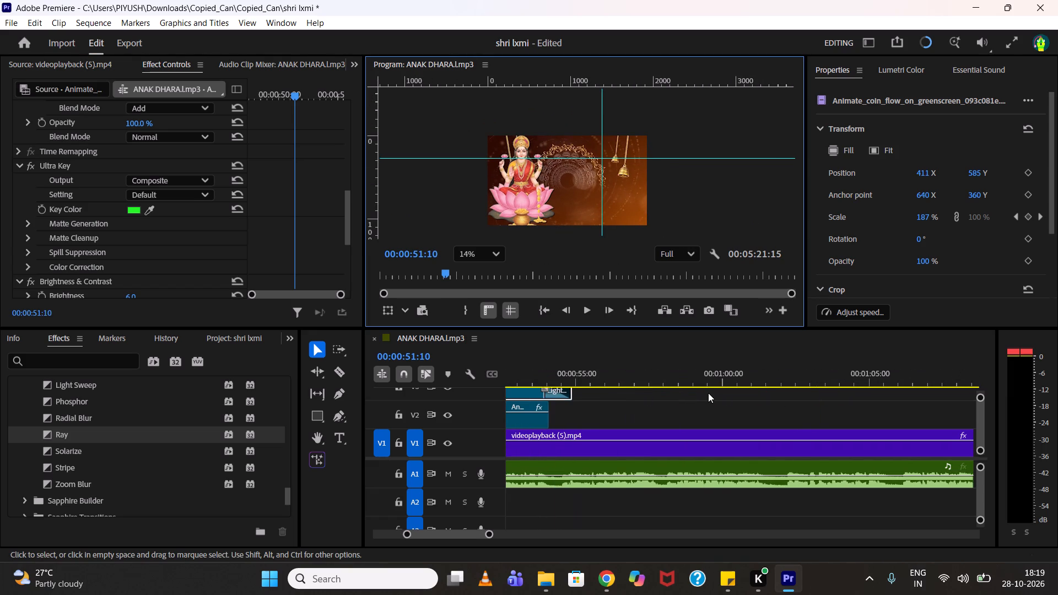
{"action": "scroll", "coordinate": [703, 392], "scroll_direction": "up", "scroll_amount": 8}
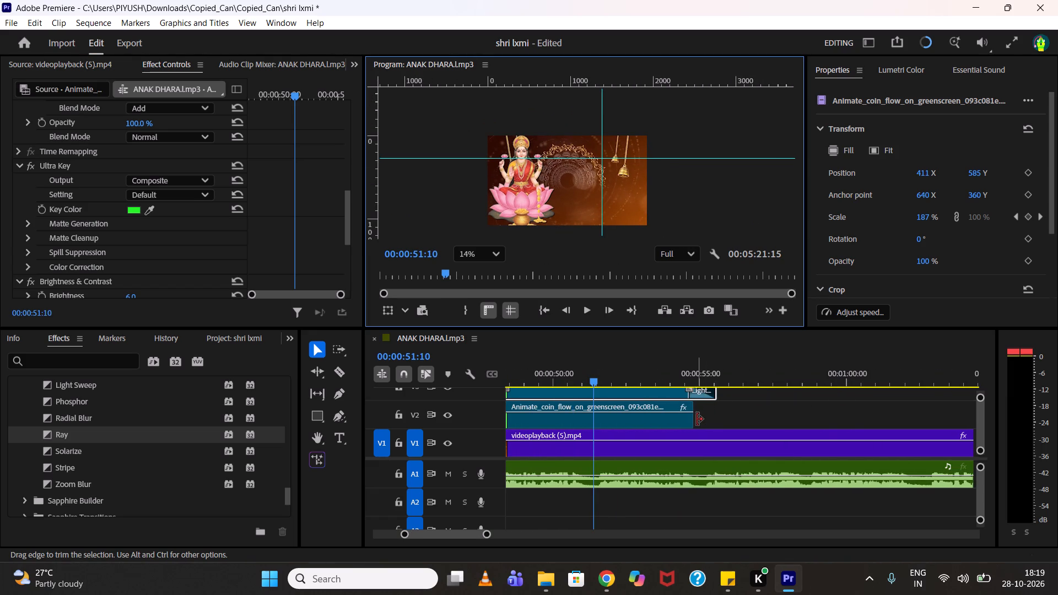
{"action": "left_click_drag", "start_coordinate": [697, 419], "coordinate": [718, 415]}
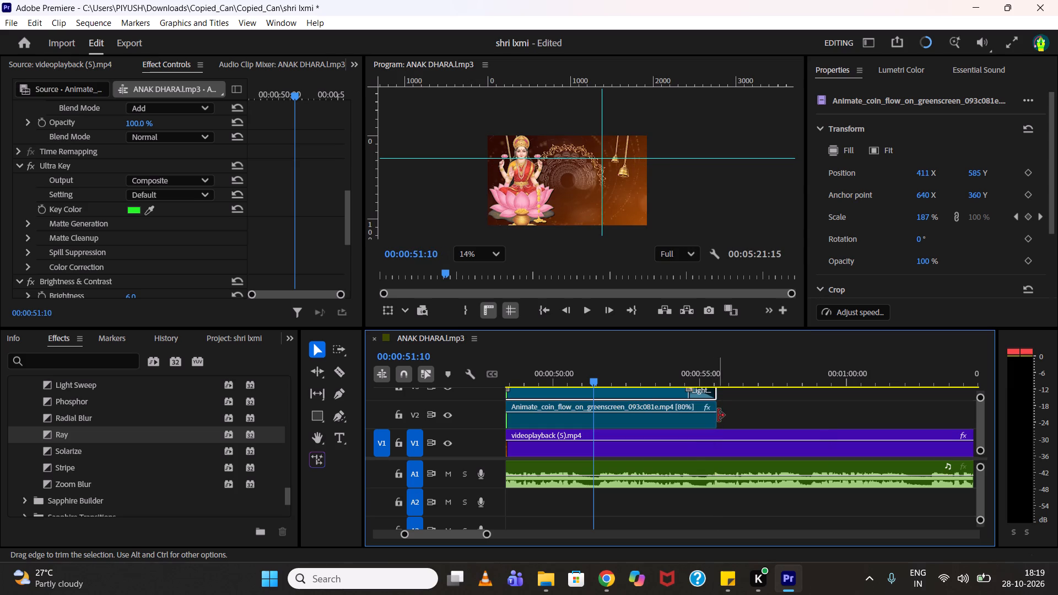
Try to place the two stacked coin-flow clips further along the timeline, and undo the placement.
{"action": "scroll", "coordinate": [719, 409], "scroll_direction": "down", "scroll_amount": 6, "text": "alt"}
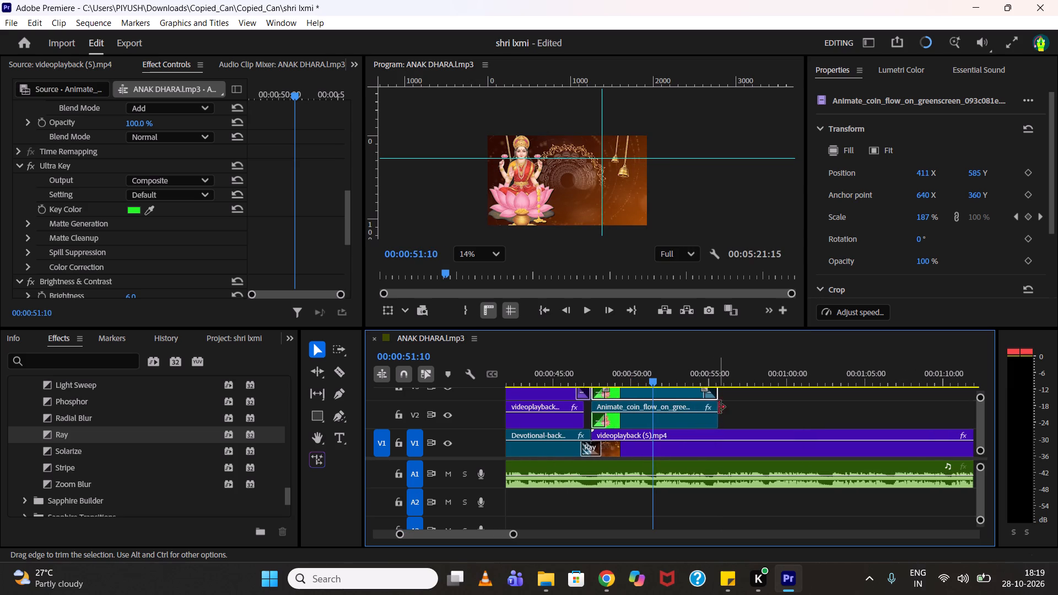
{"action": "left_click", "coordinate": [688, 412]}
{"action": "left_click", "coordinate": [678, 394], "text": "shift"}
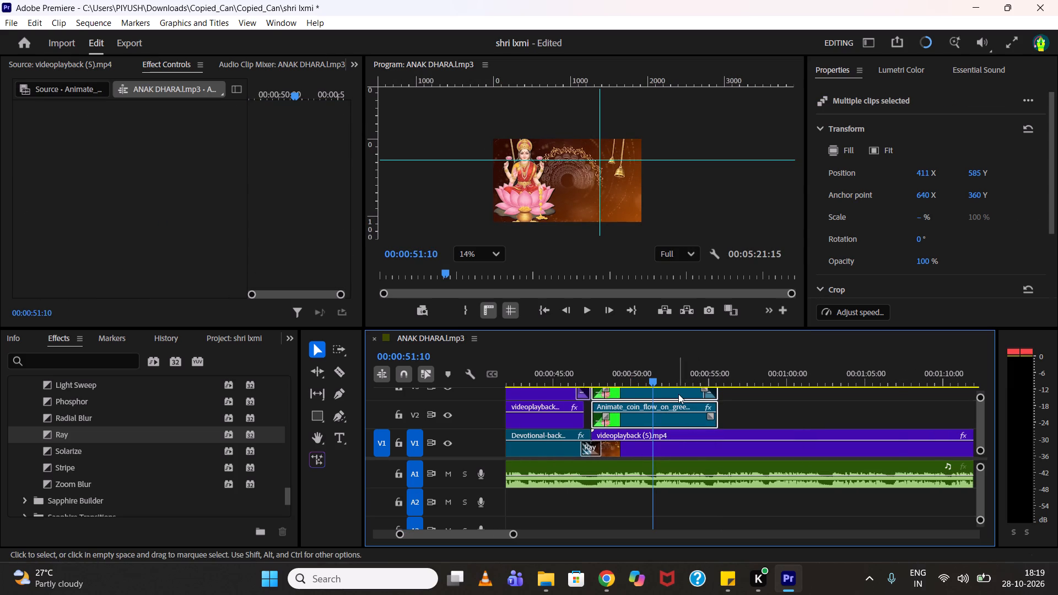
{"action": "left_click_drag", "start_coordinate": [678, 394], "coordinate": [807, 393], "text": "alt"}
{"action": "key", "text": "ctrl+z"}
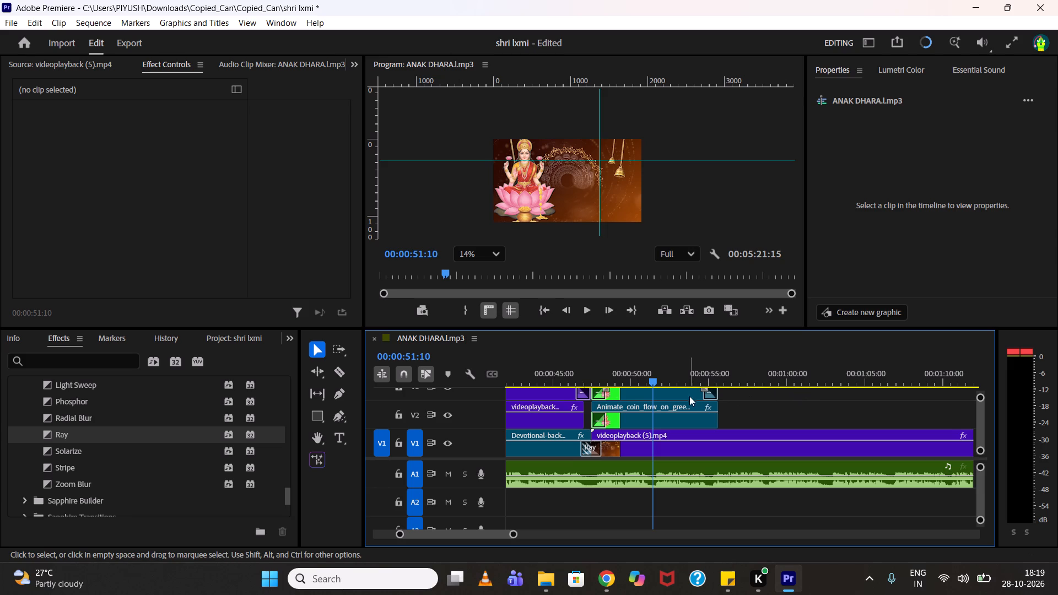
Duplicate both stacked coin-flow clips and place the copies directly after the originals on the same tracks.
{"action": "left_click", "coordinate": [683, 397]}
{"action": "left_click", "coordinate": [682, 420], "text": "shift"}
{"action": "left_click_drag", "start_coordinate": [677, 390], "coordinate": [791, 390], "text": "alt"}
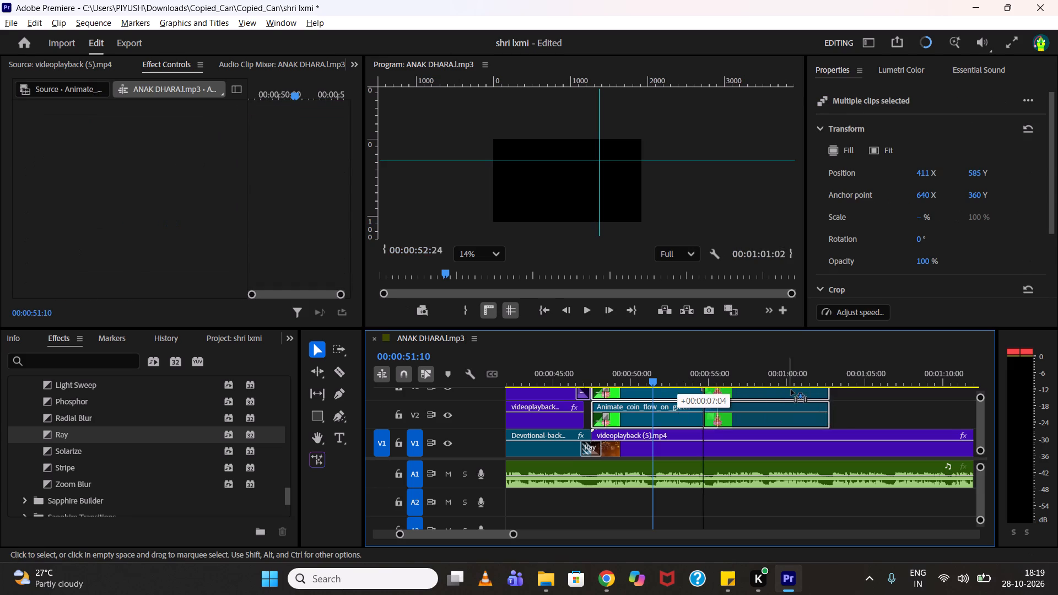
{"action": "left_click_drag", "start_coordinate": [791, 390], "coordinate": [805, 390], "text": "alt"}
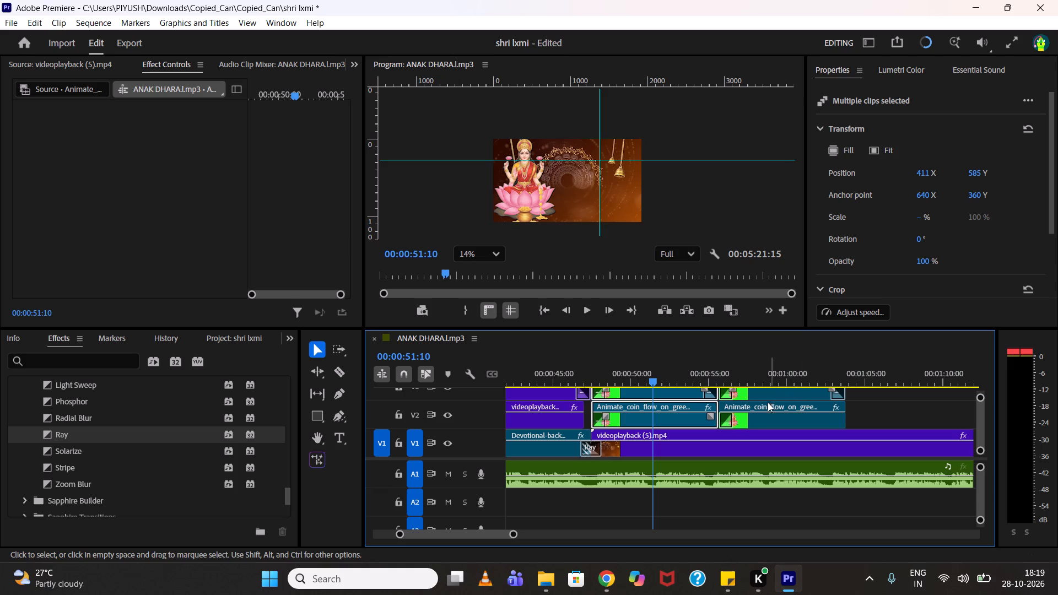
Delete the Cross Zoom transition at the start of the upper duplicated coin-flow clip.
{"action": "left_click", "coordinate": [746, 391]}
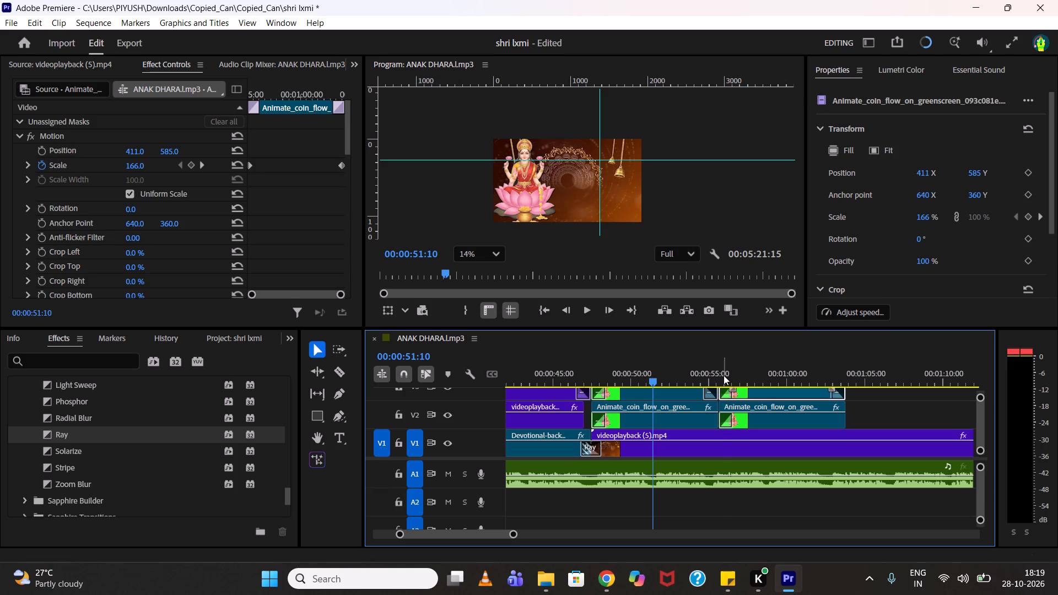
{"action": "left_click_drag", "start_coordinate": [724, 375], "coordinate": [743, 372]}
{"action": "left_click", "coordinate": [726, 390]}
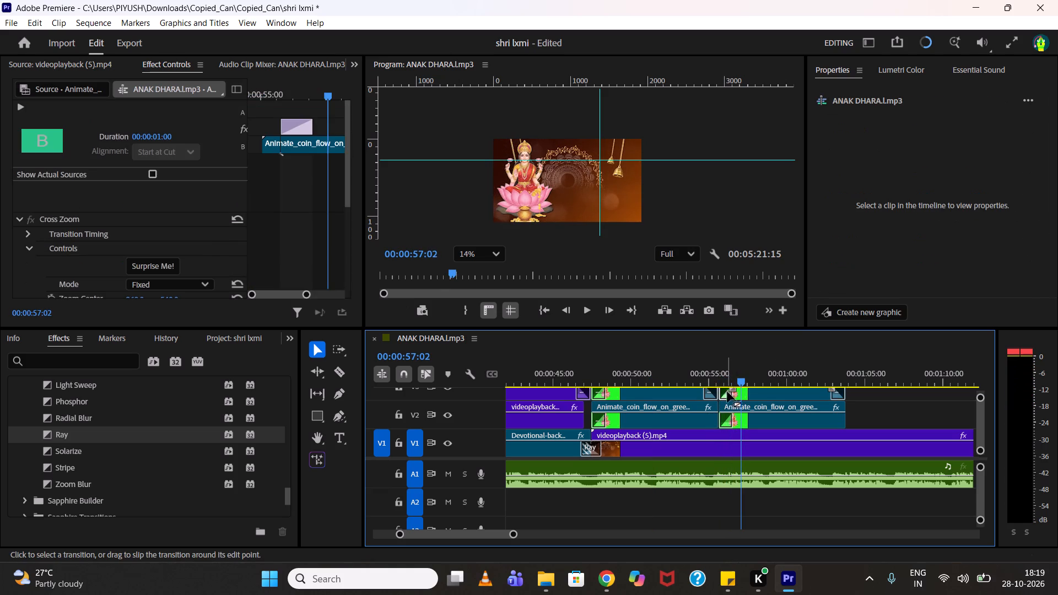
{"action": "left_click", "coordinate": [725, 392]}
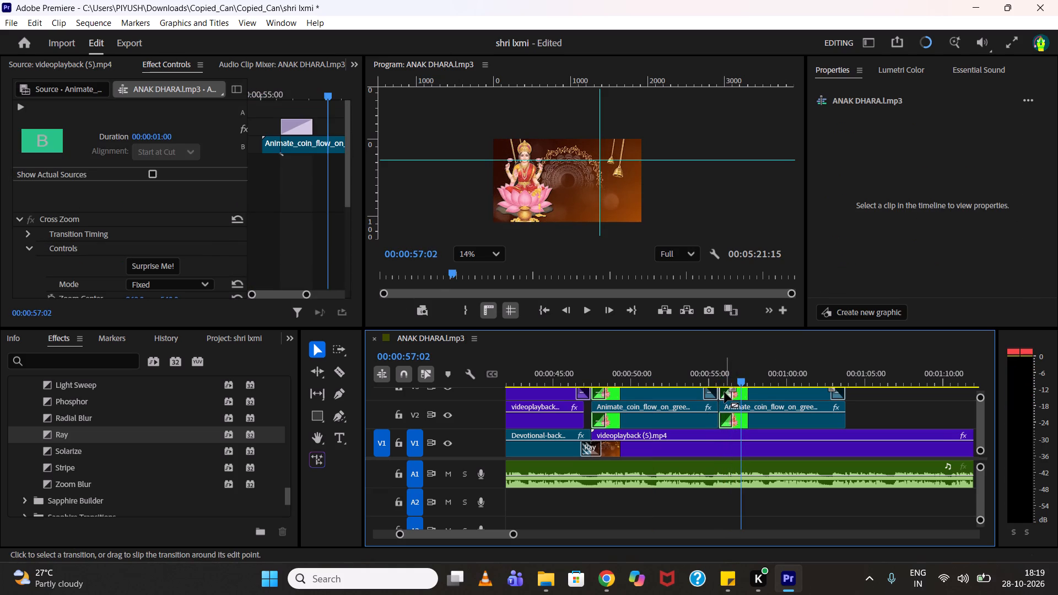
{"action": "key", "text": "Delete"}
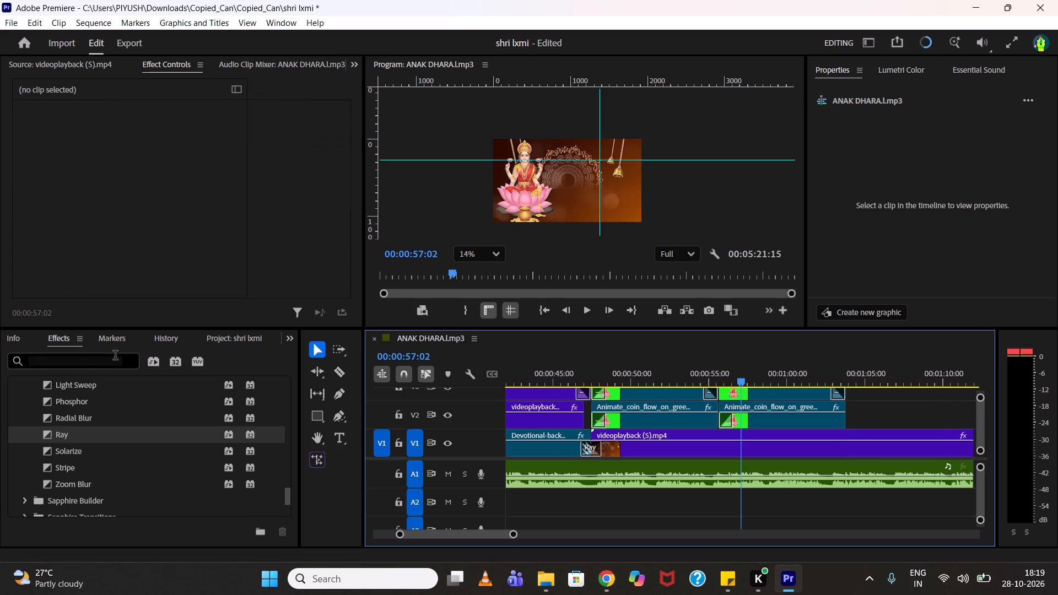
Find the Cross Dissolve transition by searching "cross" and apply it at the cut between the two upper coin-flow clips.
{"action": "left_click", "coordinate": [113, 360]}
{"action": "type", "text": "cross"}
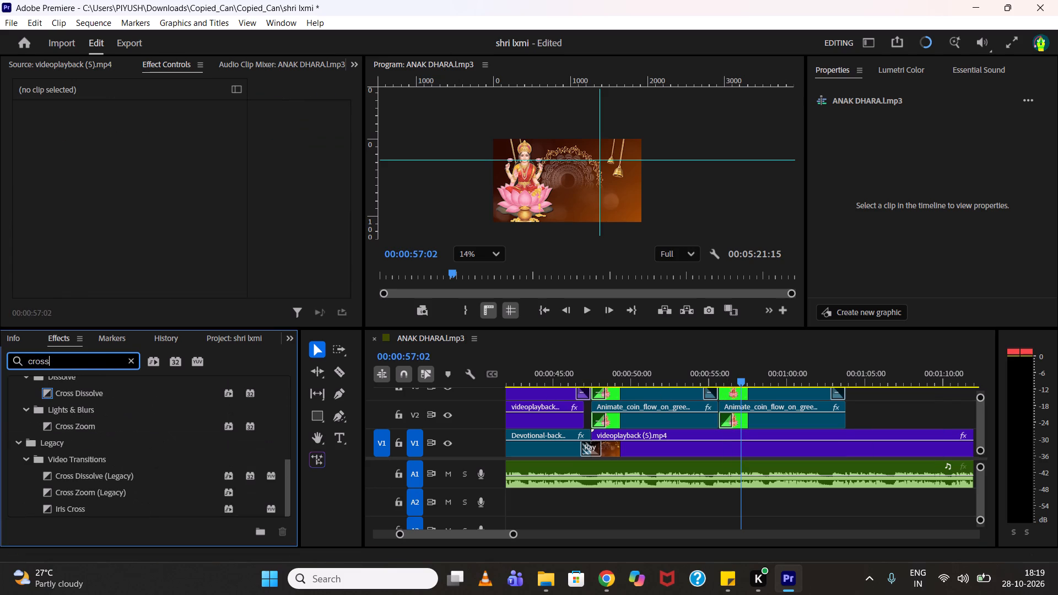
{"action": "left_click_drag", "start_coordinate": [91, 392], "coordinate": [639, 397]}
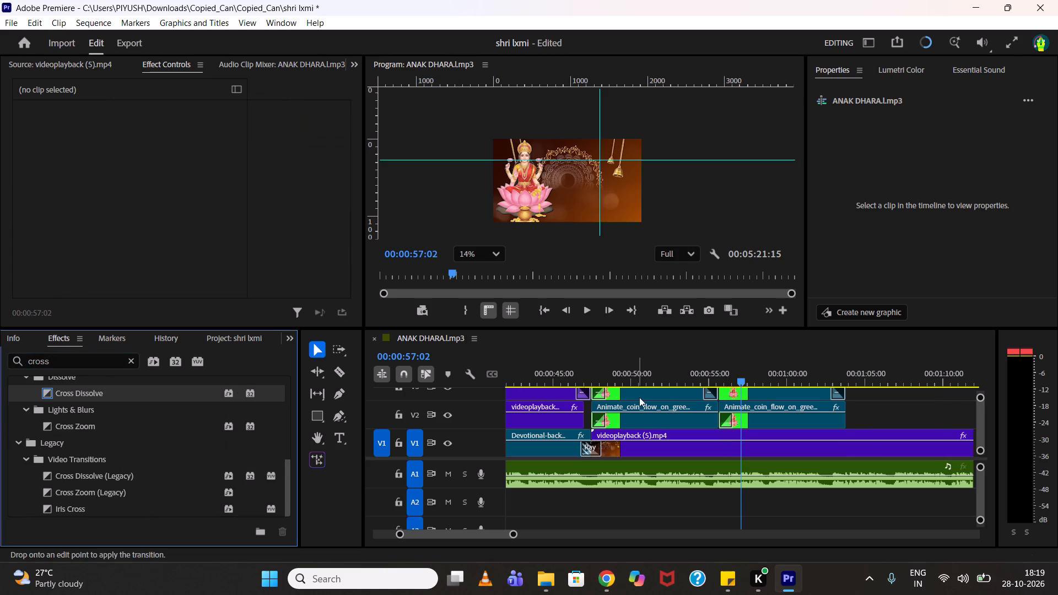
{"action": "left_click_drag", "start_coordinate": [639, 397], "coordinate": [723, 393]}
Scrub and play through the Cross Dissolve and the duplicated coin-flow clips to examine how the goddess animation blends.
{"action": "left_click_drag", "start_coordinate": [716, 375], "coordinate": [726, 376]}
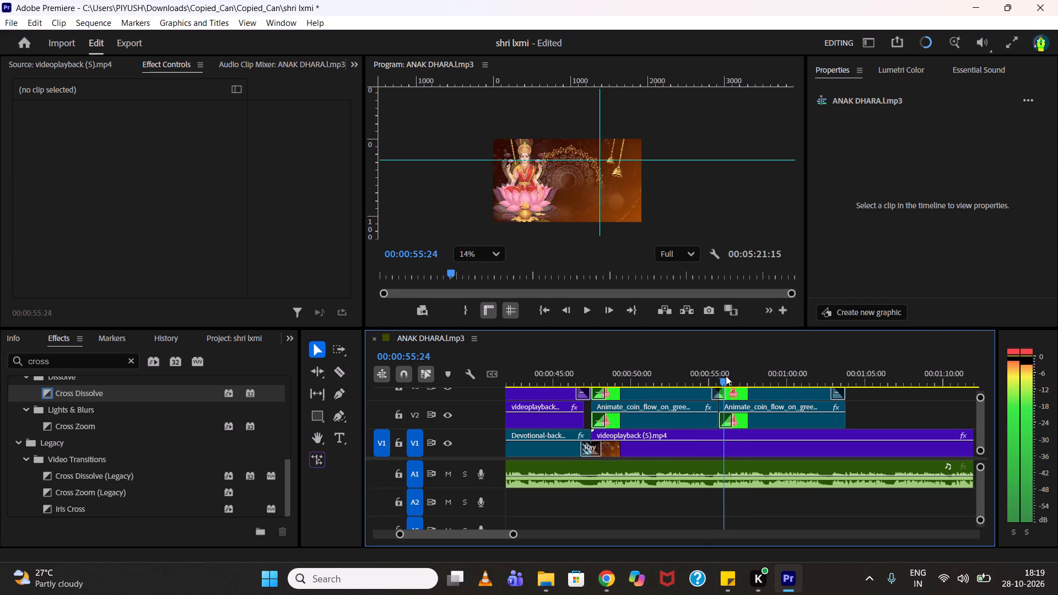
{"action": "left_click_drag", "start_coordinate": [726, 376], "coordinate": [712, 375]}
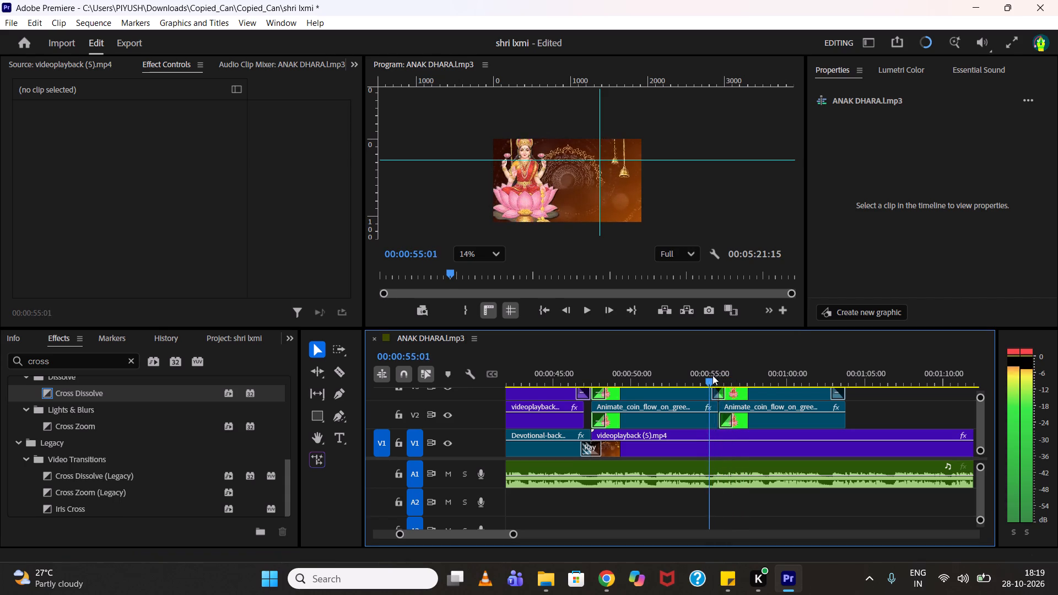
{"action": "left_click_drag", "start_coordinate": [712, 375], "coordinate": [666, 364]}
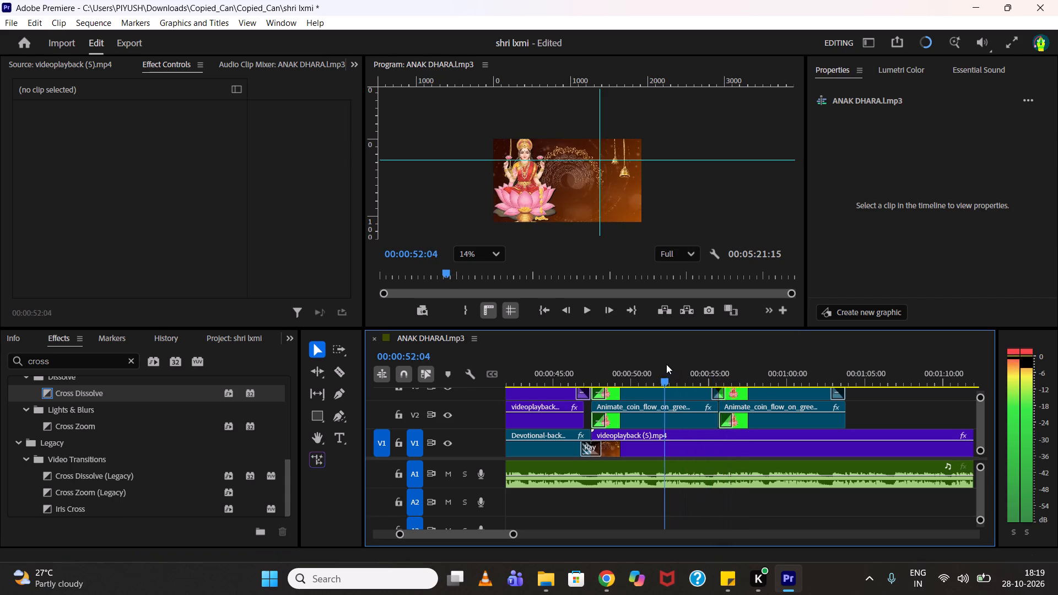
{"action": "left_click_drag", "start_coordinate": [666, 364], "coordinate": [739, 358]}
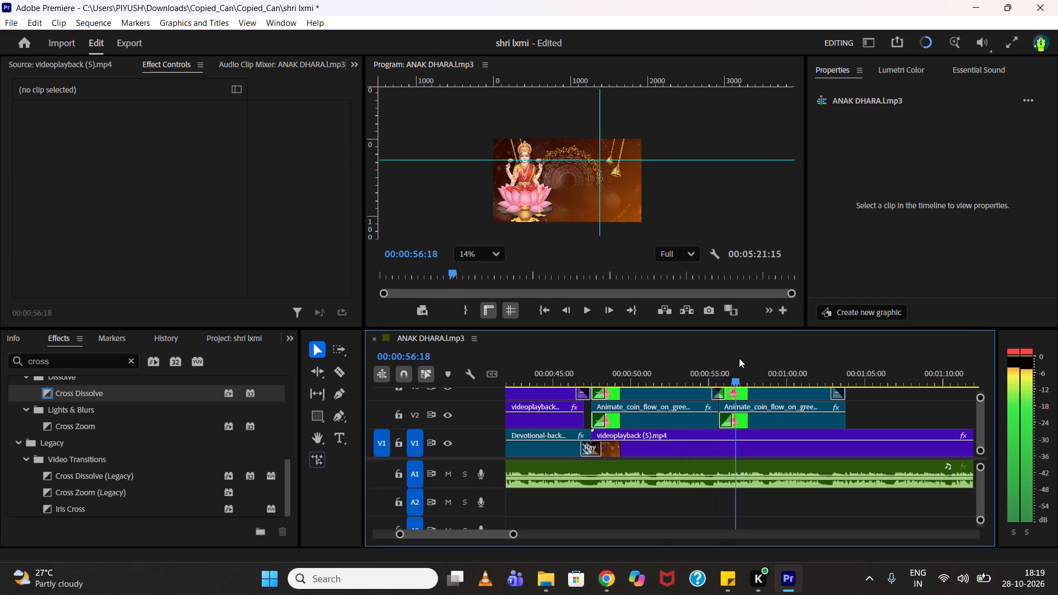
{"action": "left_click_drag", "start_coordinate": [739, 358], "coordinate": [808, 352]}
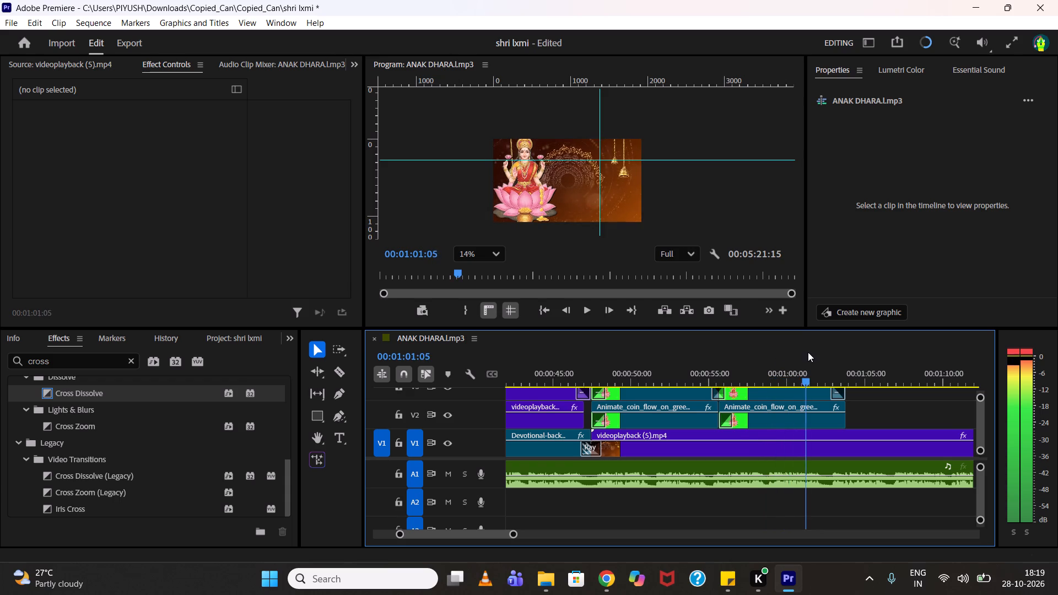
{"action": "left_click_drag", "start_coordinate": [808, 352], "coordinate": [711, 334]}
{"action": "key", "text": "space"}
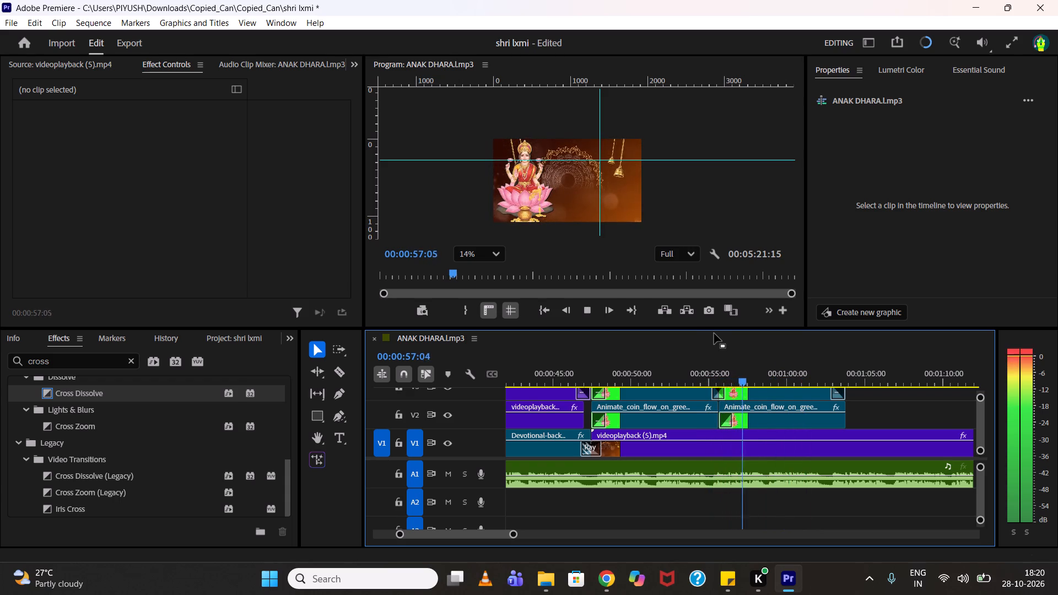
{"action": "key", "text": "space"}
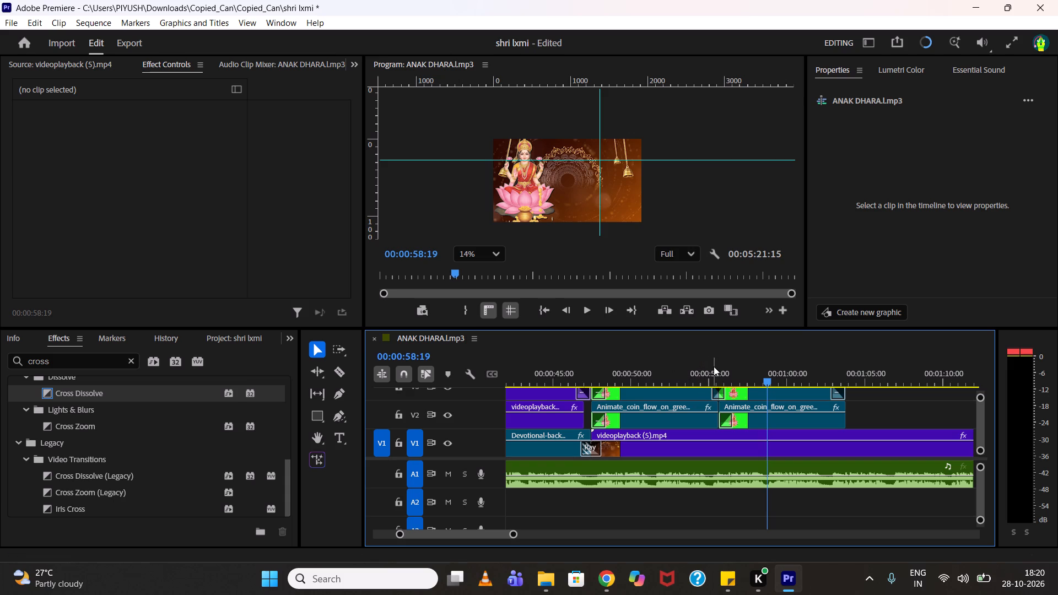
{"action": "left_click_drag", "start_coordinate": [714, 366], "coordinate": [705, 367]}
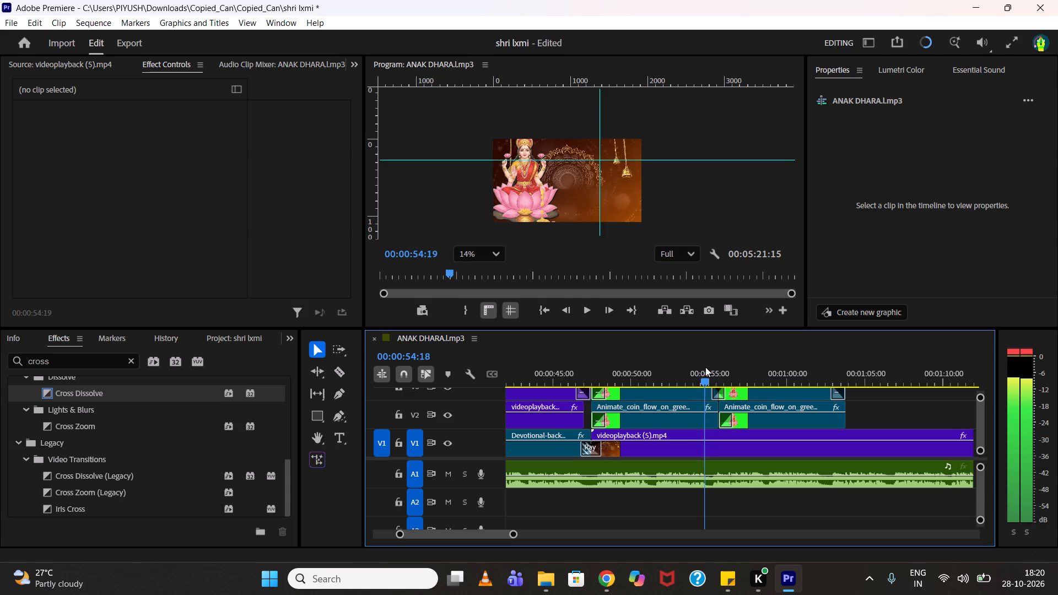
{"action": "left_click_drag", "start_coordinate": [705, 367], "coordinate": [723, 366]}
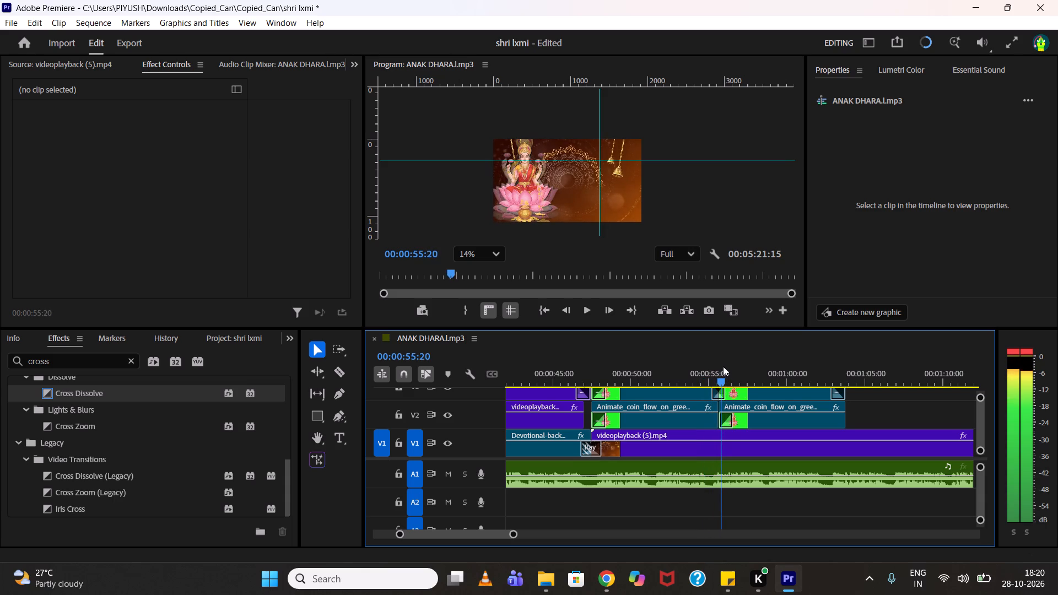
{"action": "left_click_drag", "start_coordinate": [723, 366], "coordinate": [720, 366]}
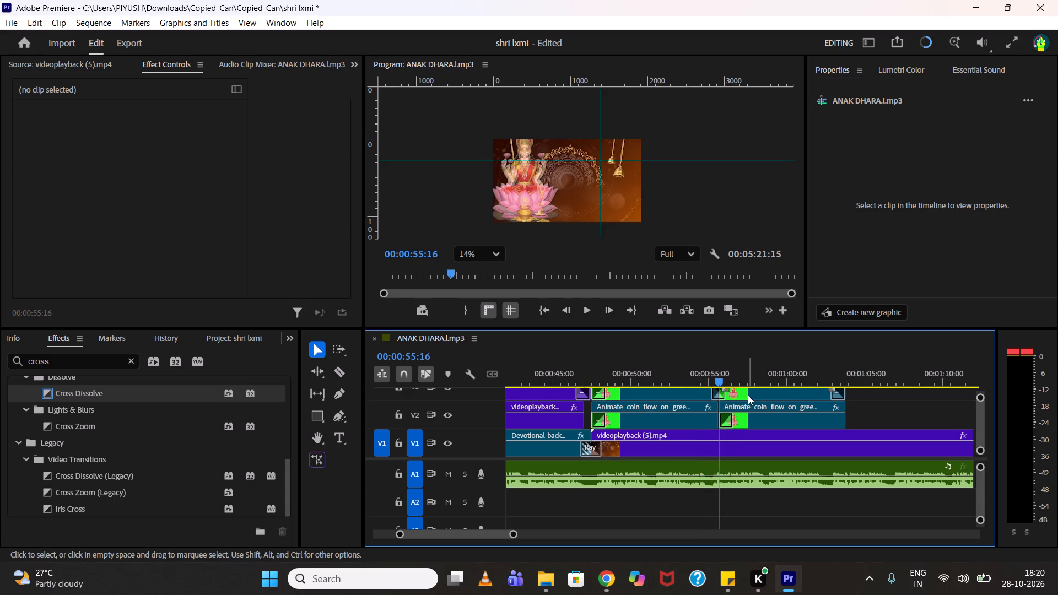
{"action": "scroll", "coordinate": [748, 395], "scroll_direction": "down", "scroll_amount": 4}
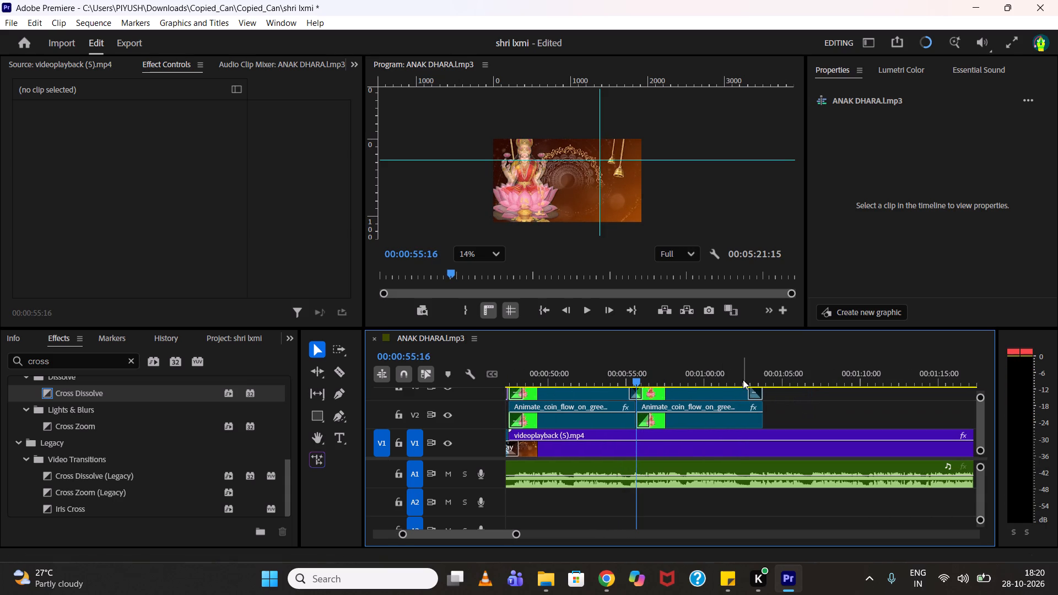
{"action": "left_click_drag", "start_coordinate": [741, 376], "coordinate": [723, 374]}
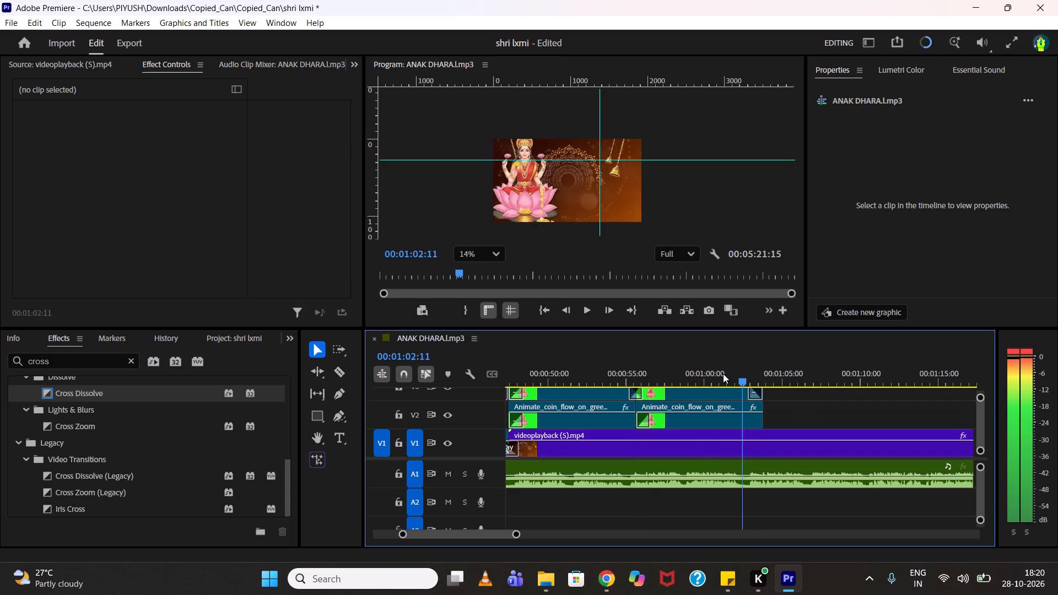
{"action": "left_click_drag", "start_coordinate": [723, 374], "coordinate": [639, 360]}
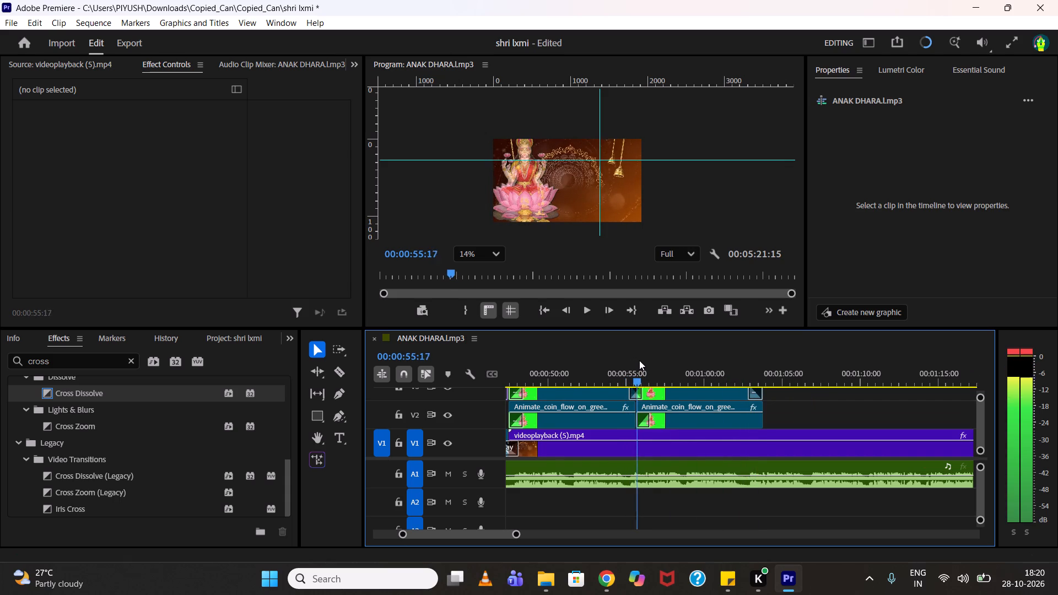
{"action": "left_click_drag", "start_coordinate": [639, 360], "coordinate": [658, 359]}
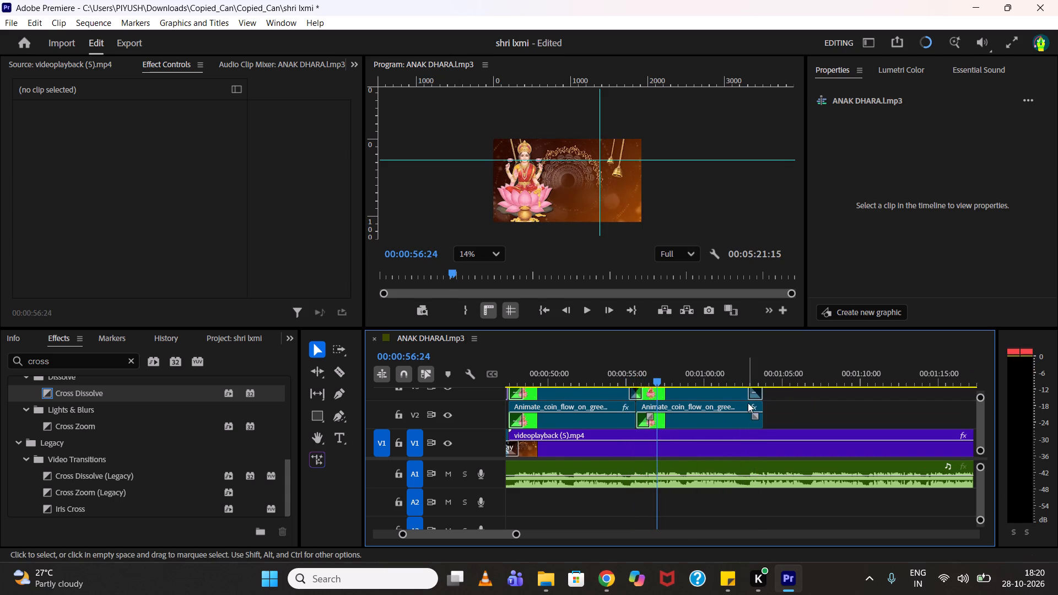
Delete the Light Sweep transition at the end of the last upper coin-flow clip.
{"action": "left_click", "coordinate": [754, 393]}
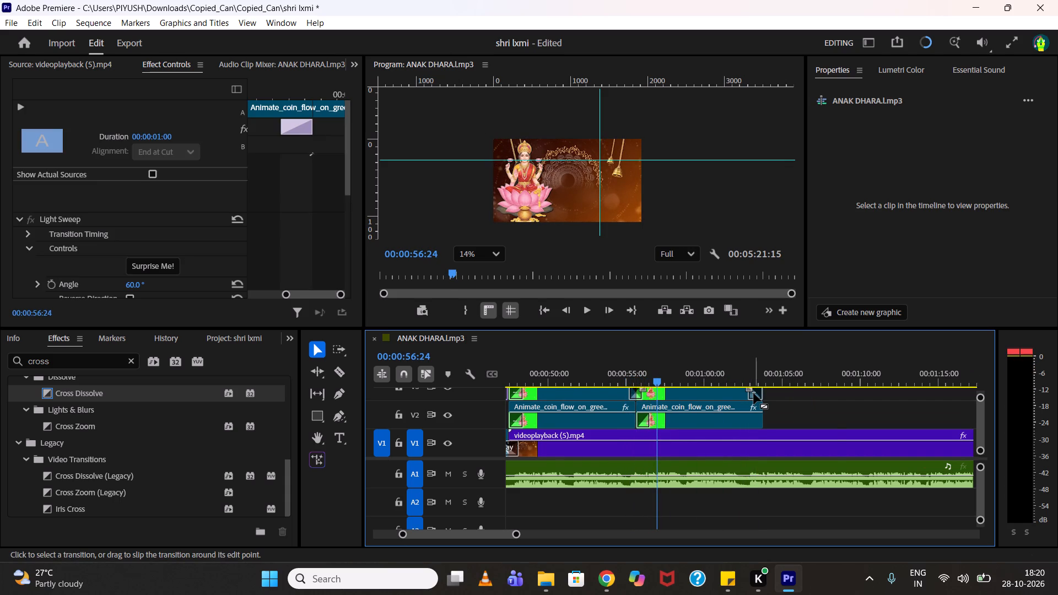
{"action": "key", "text": "Delete"}
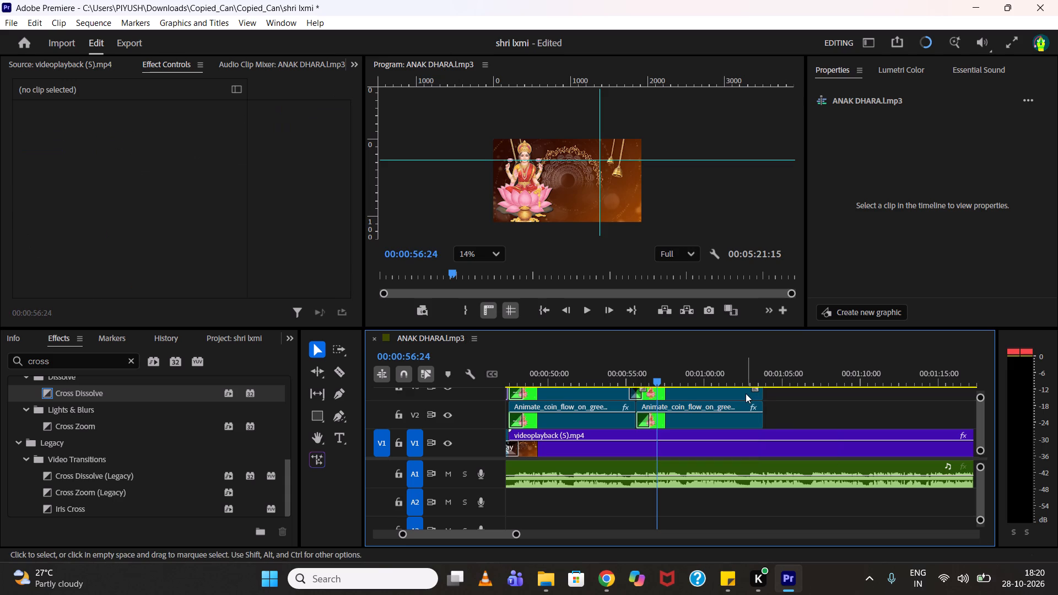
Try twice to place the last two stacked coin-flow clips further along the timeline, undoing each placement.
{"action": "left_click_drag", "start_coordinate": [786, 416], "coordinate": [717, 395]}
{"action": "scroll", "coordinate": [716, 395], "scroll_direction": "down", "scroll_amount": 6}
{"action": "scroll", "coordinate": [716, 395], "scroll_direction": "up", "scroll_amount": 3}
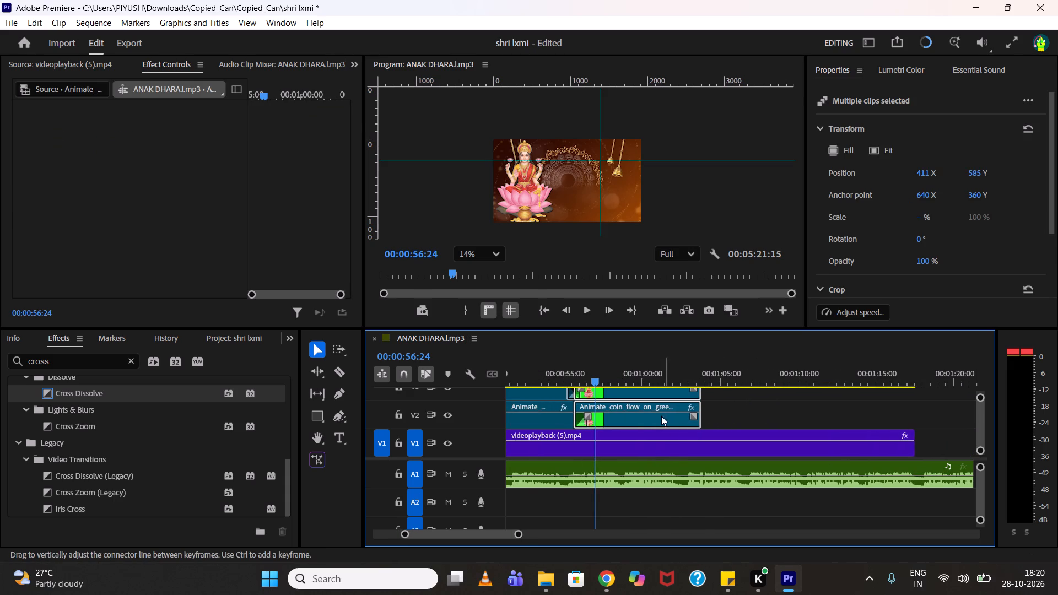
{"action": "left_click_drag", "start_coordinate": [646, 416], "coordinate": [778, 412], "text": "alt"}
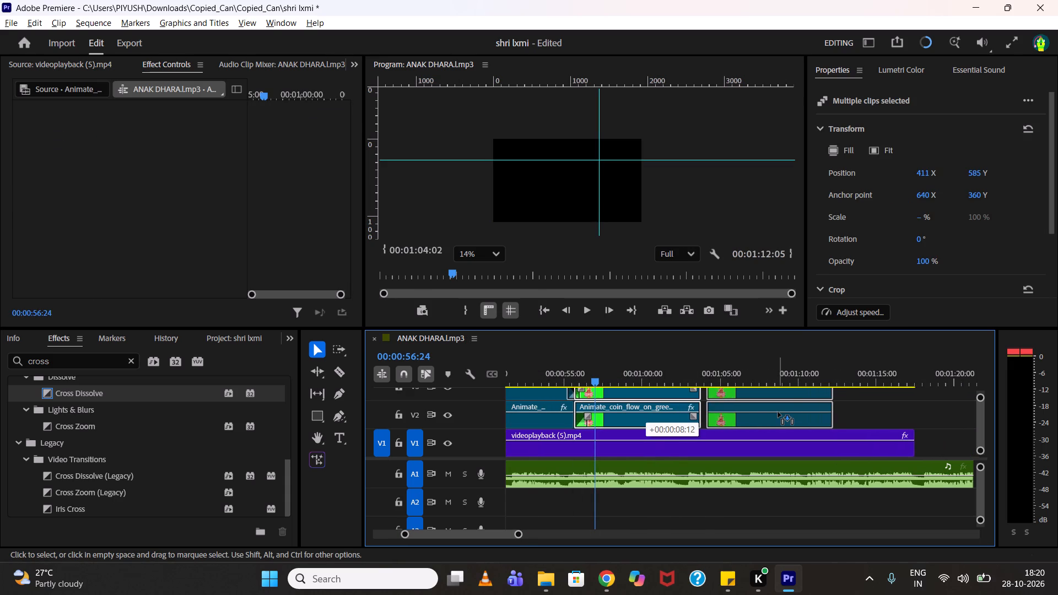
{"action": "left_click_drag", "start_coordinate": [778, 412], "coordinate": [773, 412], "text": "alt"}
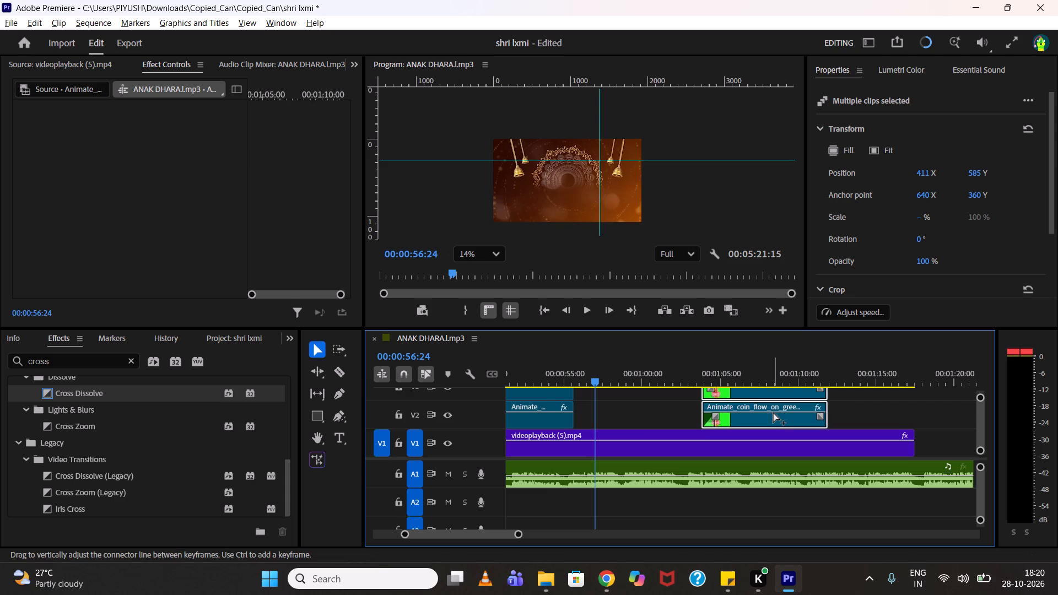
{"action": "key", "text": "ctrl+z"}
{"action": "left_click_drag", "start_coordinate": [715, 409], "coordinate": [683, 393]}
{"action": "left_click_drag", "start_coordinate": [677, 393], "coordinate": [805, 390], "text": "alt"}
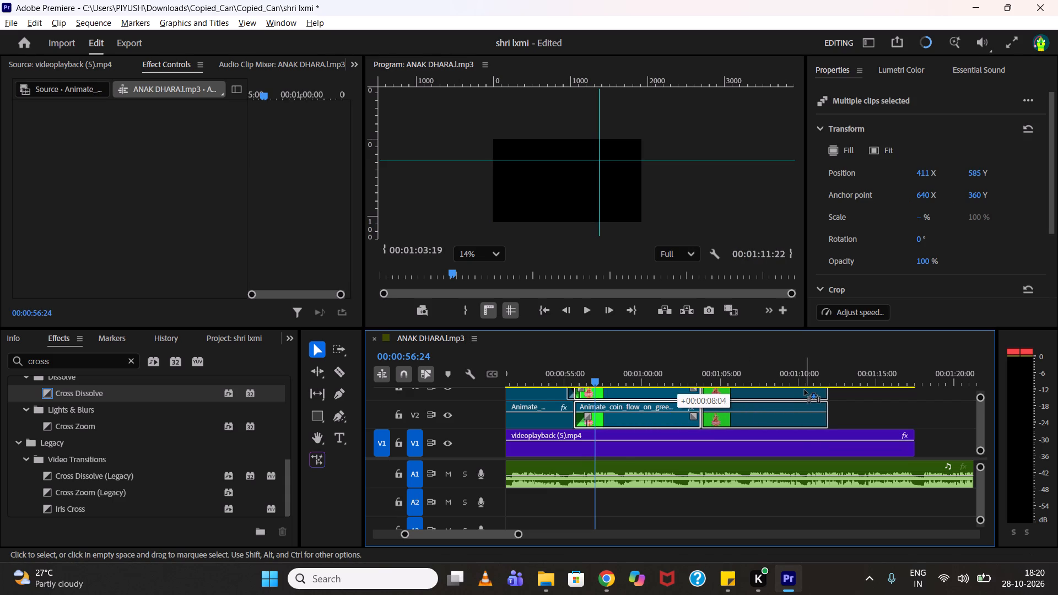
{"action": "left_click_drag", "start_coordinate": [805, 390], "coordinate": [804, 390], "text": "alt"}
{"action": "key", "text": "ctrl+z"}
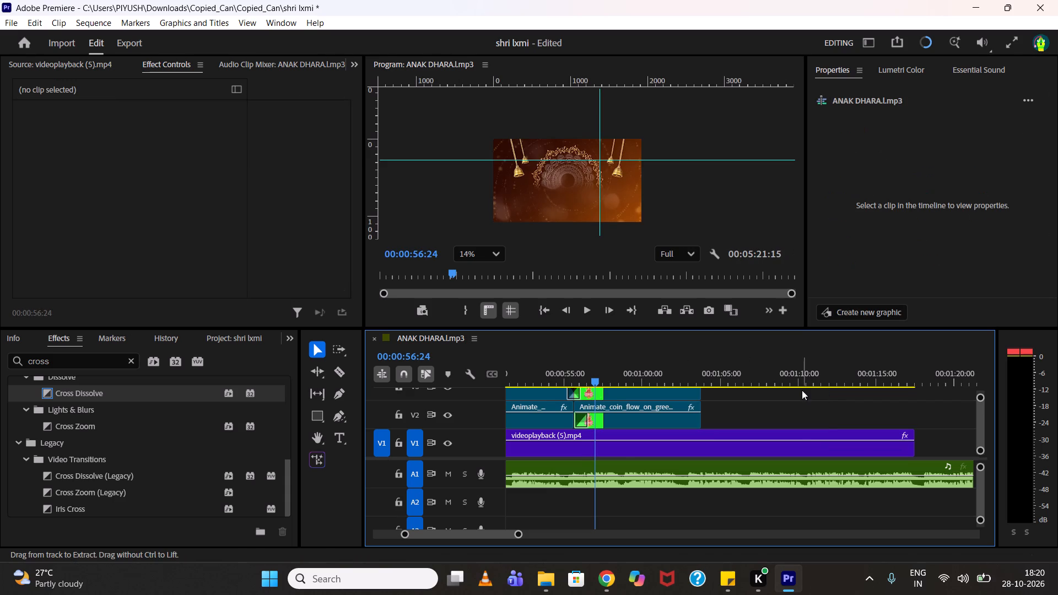
Duplicate the last pair of stacked coin-flow clips and place the copies directly after them on the same tracks.
{"action": "left_click_drag", "start_coordinate": [726, 421], "coordinate": [677, 399]}
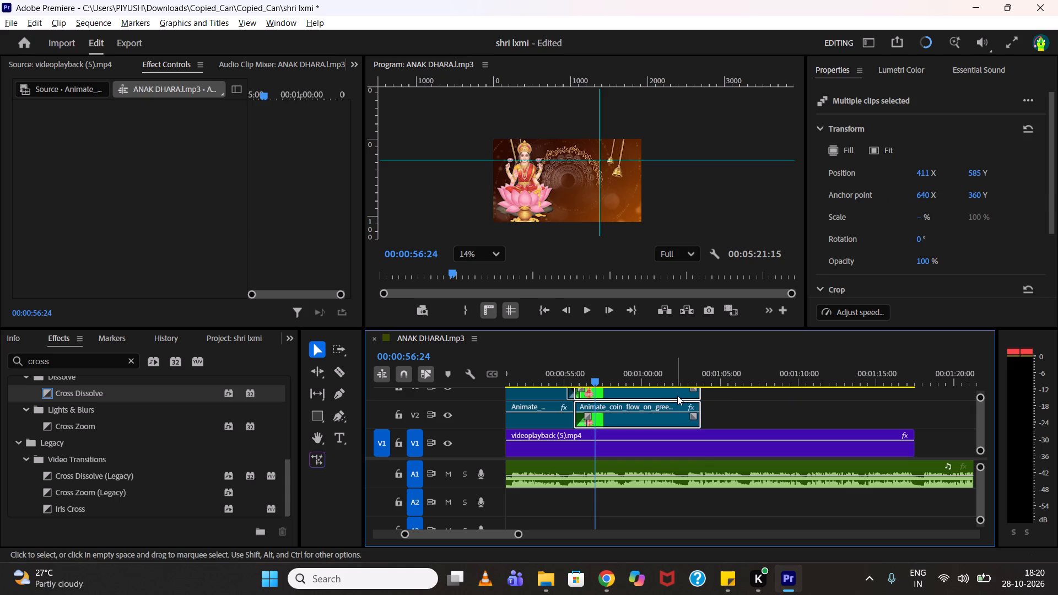
{"action": "left_click_drag", "start_coordinate": [677, 395], "coordinate": [803, 392], "text": "alt"}
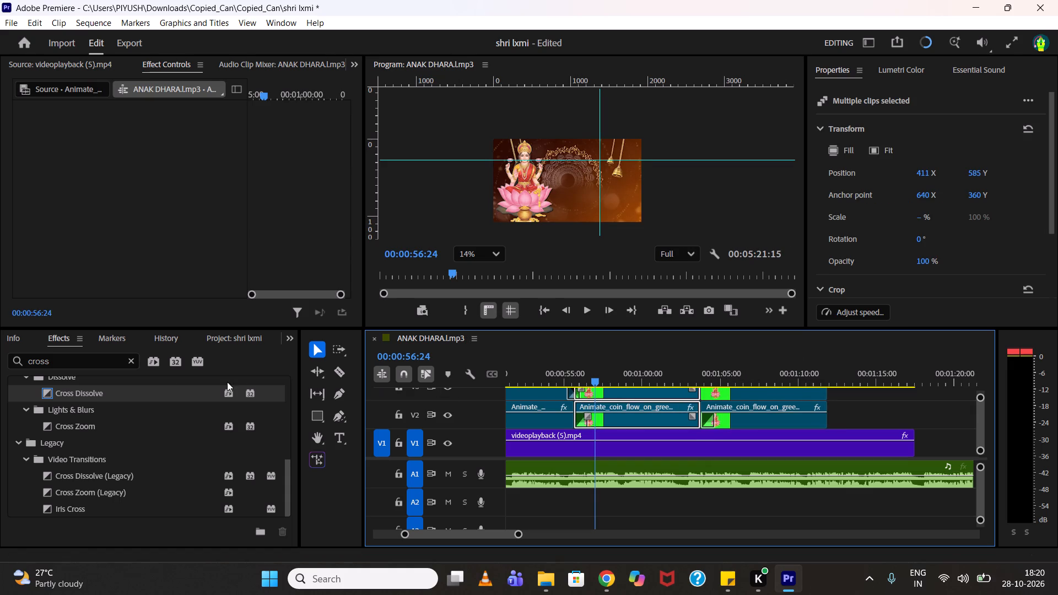
Apply Cross Dissolve at the cut before the newly duplicated upper coin-flow clip and preview the blend.
{"action": "left_click_drag", "start_coordinate": [138, 391], "coordinate": [695, 397]}
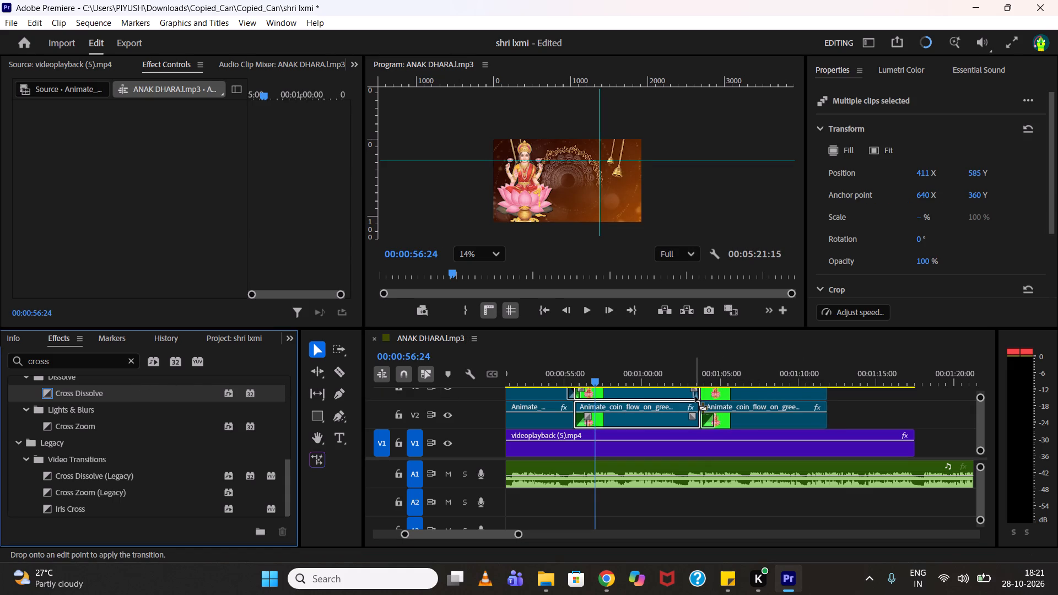
{"action": "left_click_drag", "start_coordinate": [695, 397], "coordinate": [696, 397]}
{"action": "left_click_drag", "start_coordinate": [691, 376], "coordinate": [707, 375]}
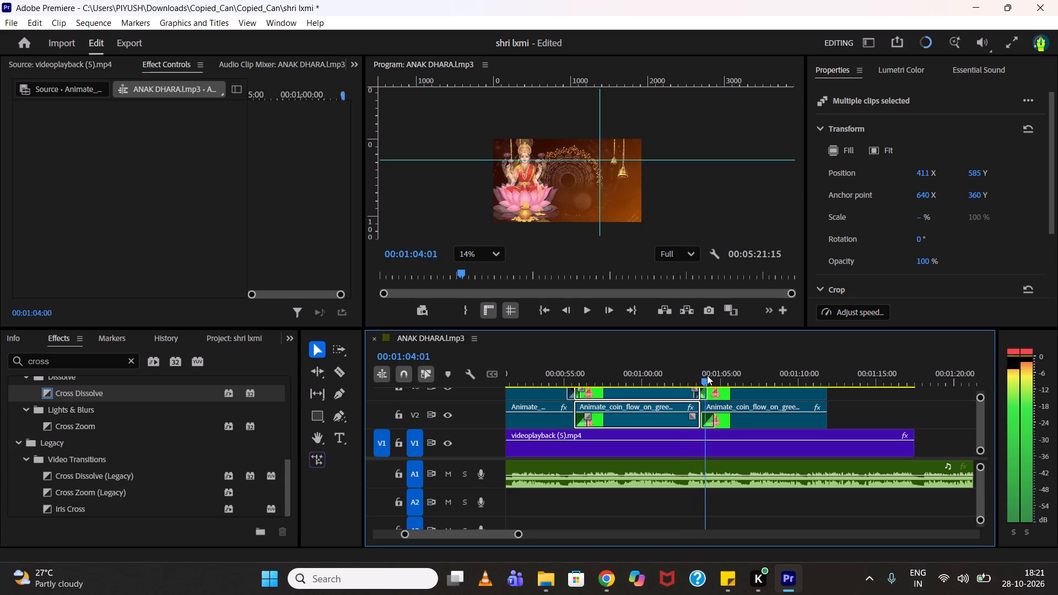
{"action": "left_click_drag", "start_coordinate": [707, 375], "coordinate": [743, 372]}
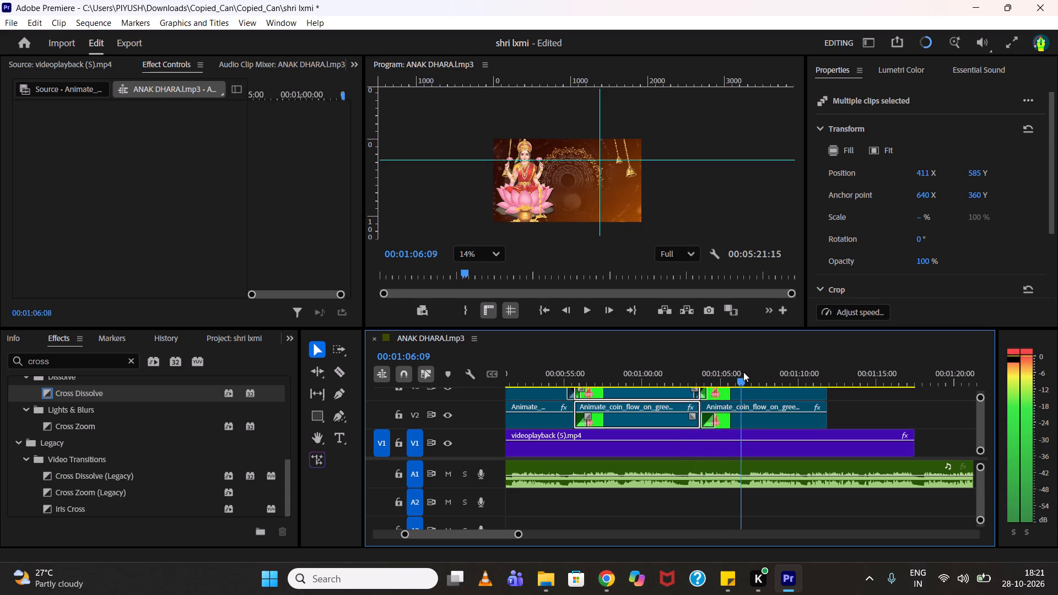
{"action": "left_click_drag", "start_coordinate": [743, 372], "coordinate": [751, 372]}
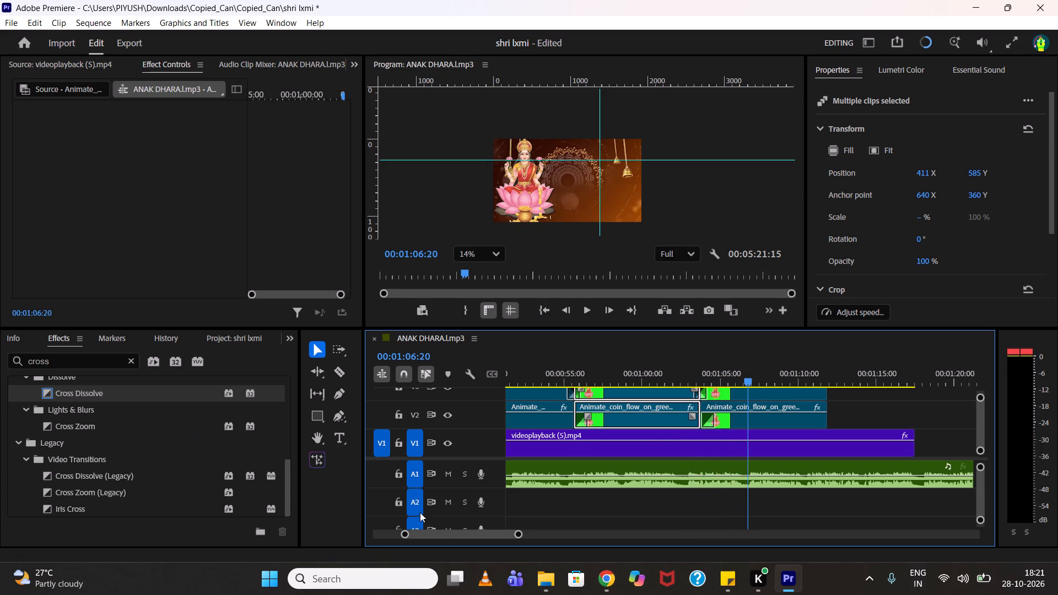
Duplicate the newest pair of stacked coin-flow clips again, placing the copies directly after them on the same tracks.
{"action": "scroll", "coordinate": [602, 493], "scroll_direction": "down", "scroll_amount": 6}
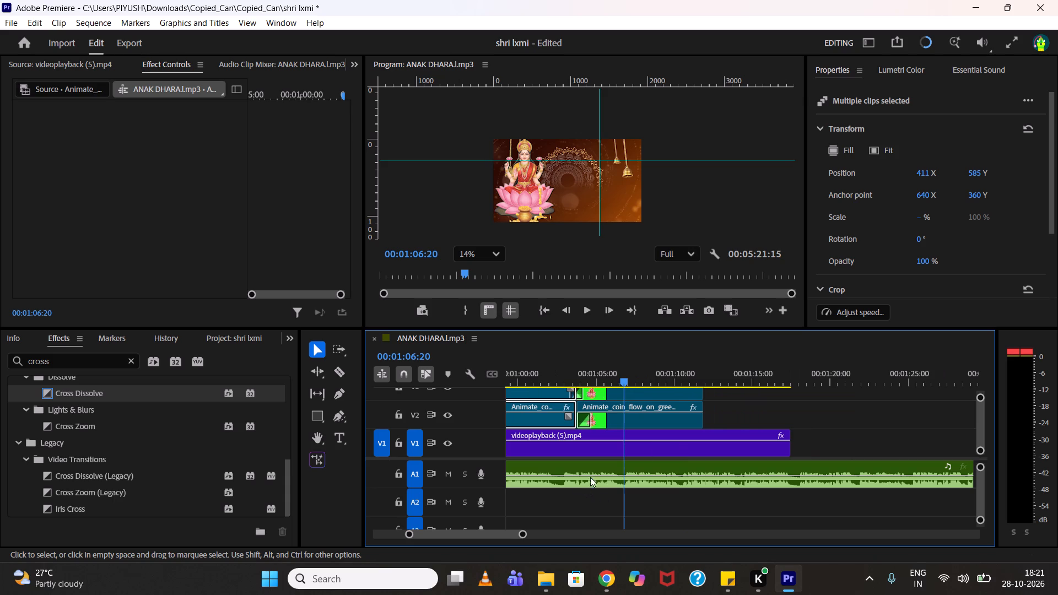
{"action": "left_click_drag", "start_coordinate": [719, 418], "coordinate": [673, 396]}
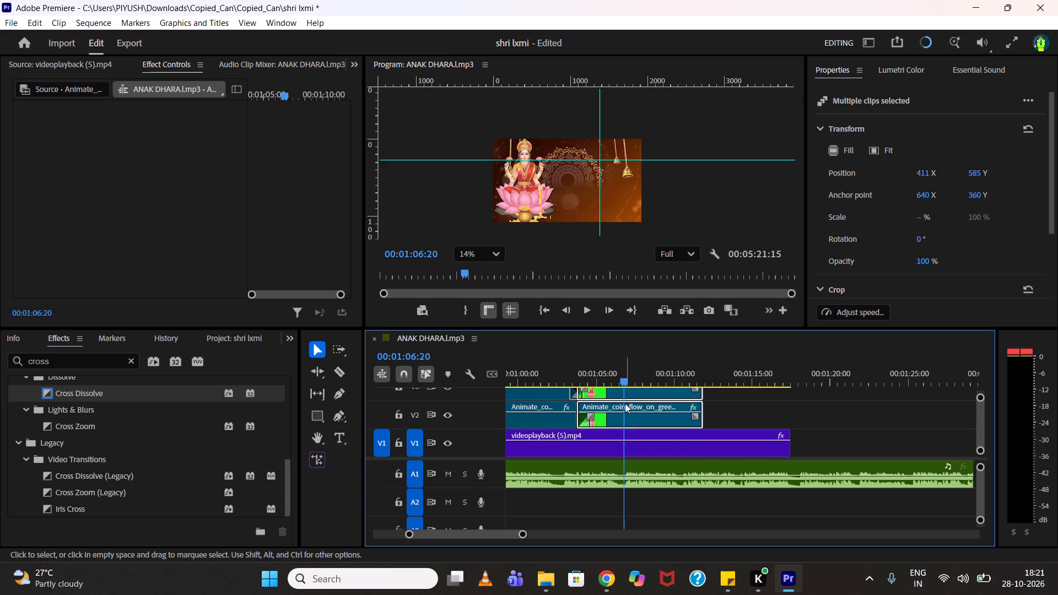
{"action": "left_click_drag", "start_coordinate": [640, 394], "coordinate": [760, 394], "text": "alt"}
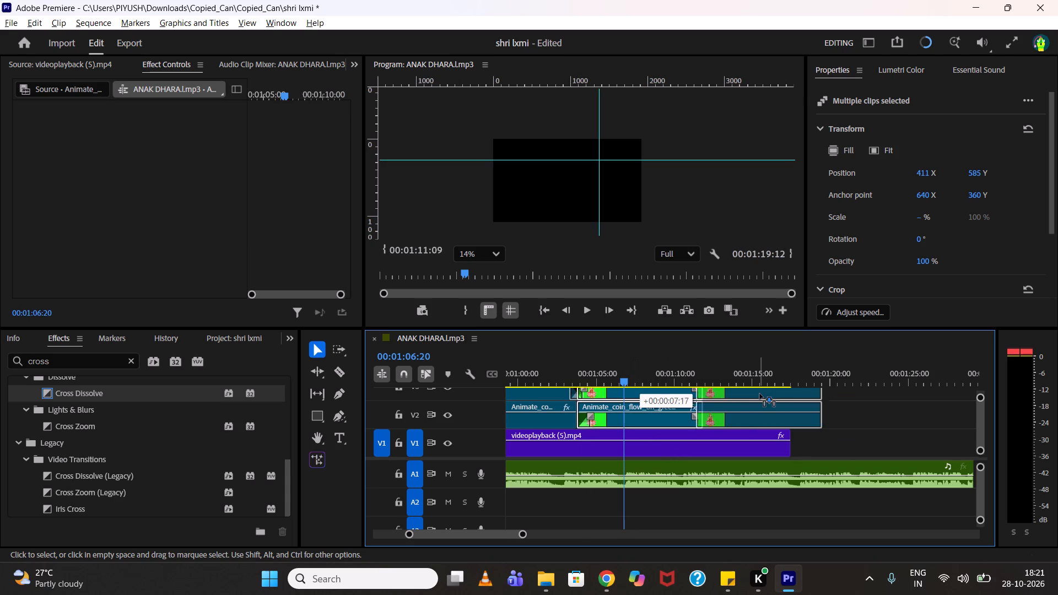
{"action": "left_click_drag", "start_coordinate": [760, 394], "coordinate": [765, 393], "text": "alt"}
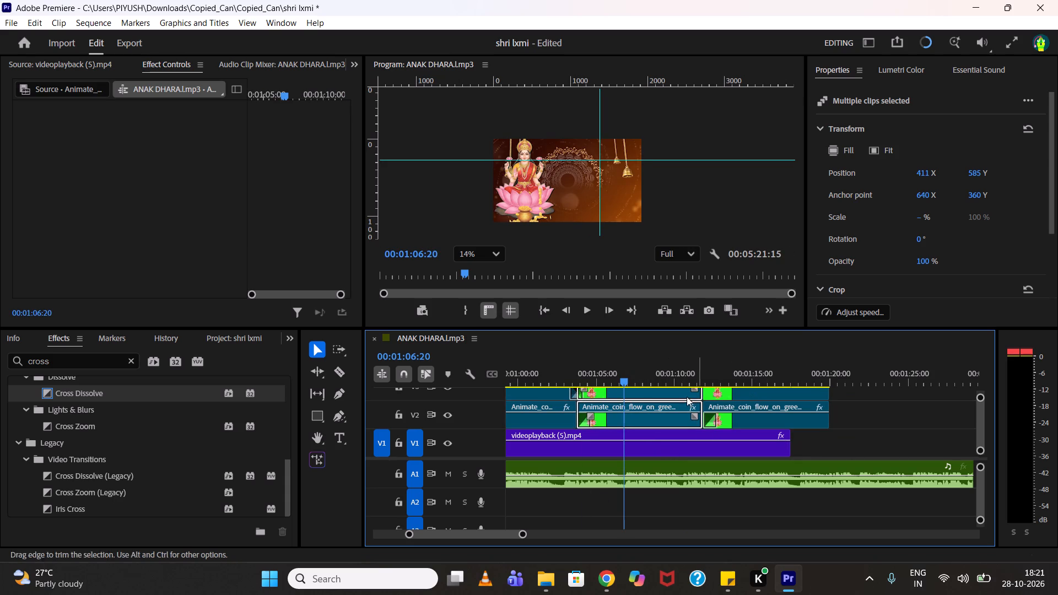
Apply Cross Dissolve at the upper-track cut leading into the latest coin-flow copy.
{"action": "left_click_drag", "start_coordinate": [114, 393], "coordinate": [656, 380]}
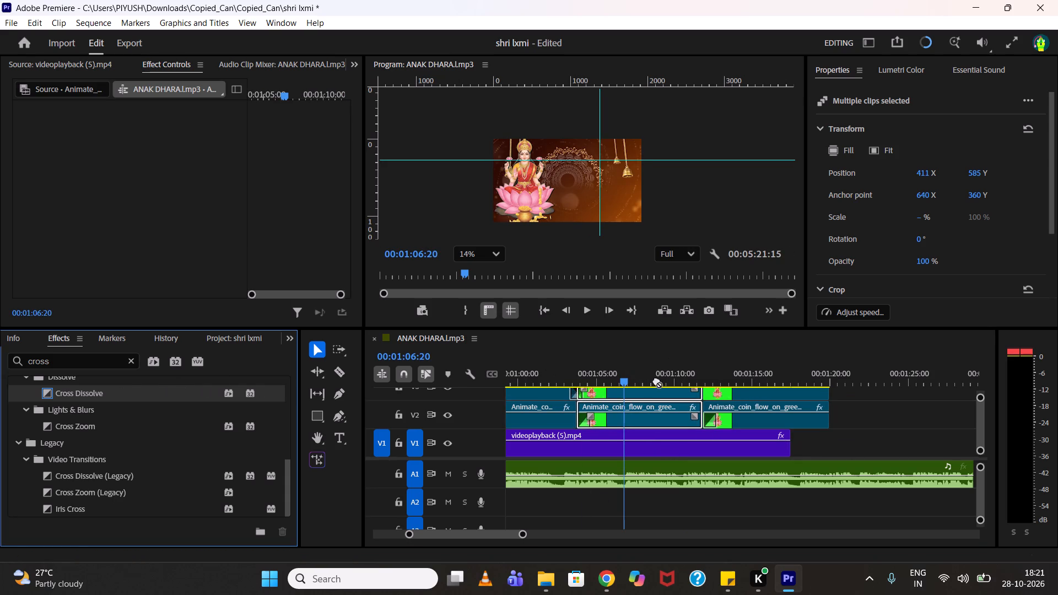
{"action": "left_click_drag", "start_coordinate": [656, 380], "coordinate": [700, 395]}
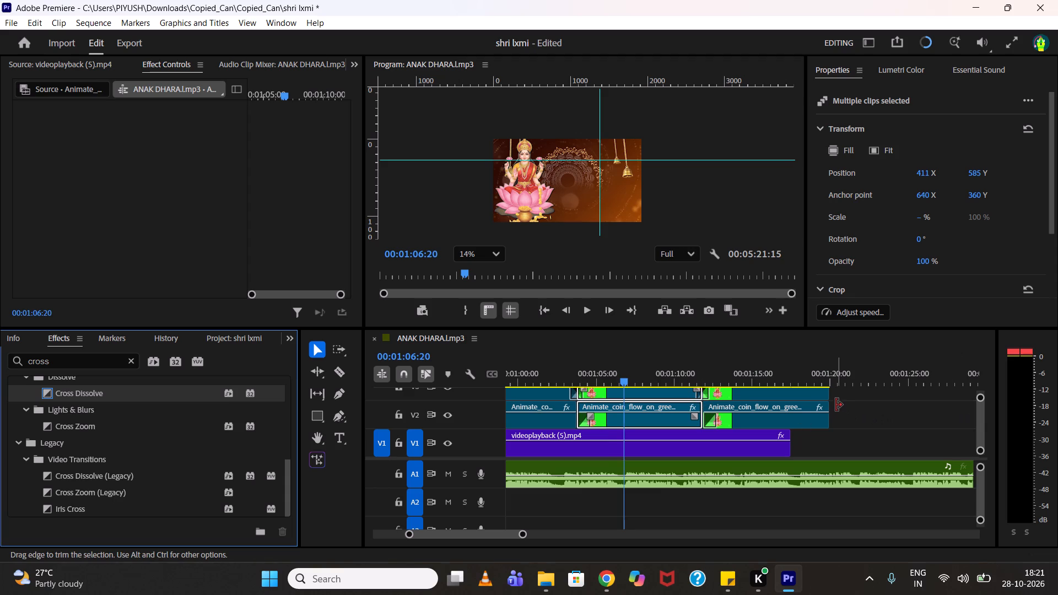
Trim the ends of the last two stacked coin-flow clips back to about the end of the videoplayback (5).mp4 background.
{"action": "left_click_drag", "start_coordinate": [835, 403], "coordinate": [799, 407]}
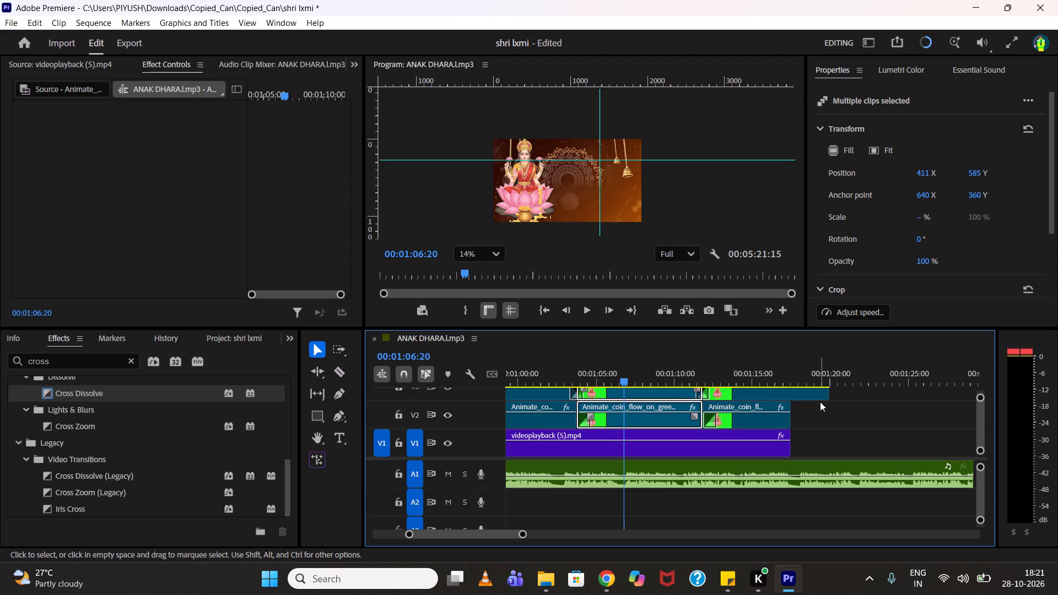
{"action": "left_click_drag", "start_coordinate": [835, 393], "coordinate": [793, 393]}
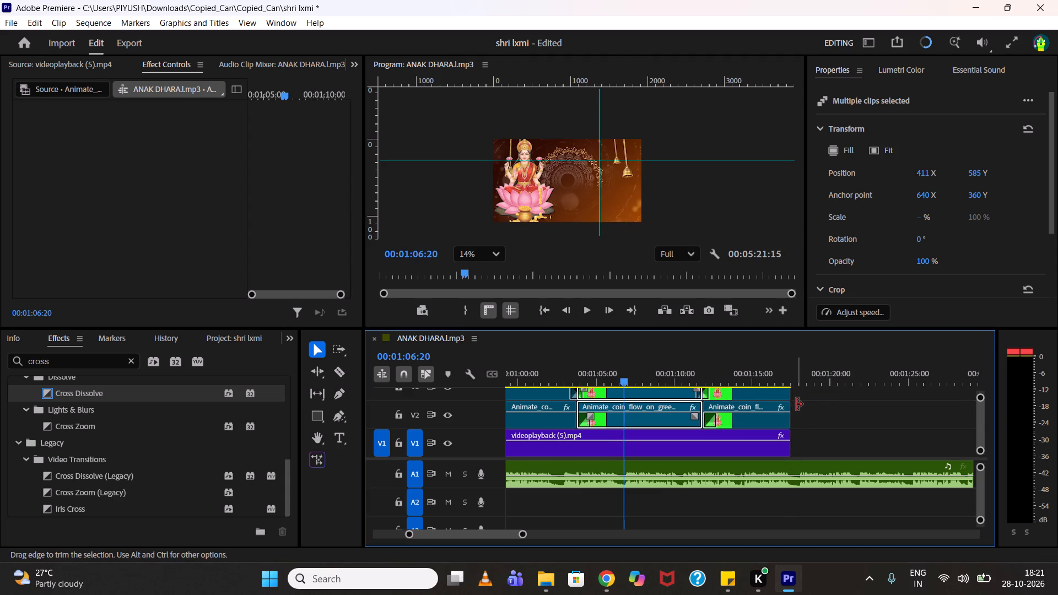
{"action": "left_click_drag", "start_coordinate": [797, 409], "coordinate": [791, 410]}
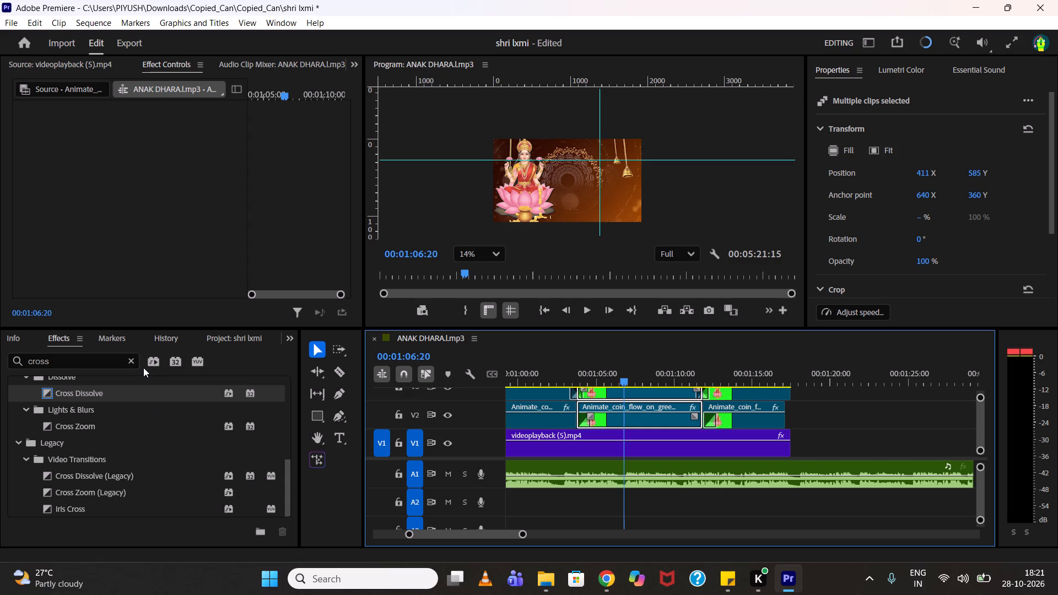
Apply the Ray transition from Lights & Blurs to the end of the last upper coin-flow clip and preview it.
{"action": "left_click", "coordinate": [131, 364]}
{"action": "scroll", "coordinate": [124, 393], "scroll_direction": "up", "scroll_amount": 12}
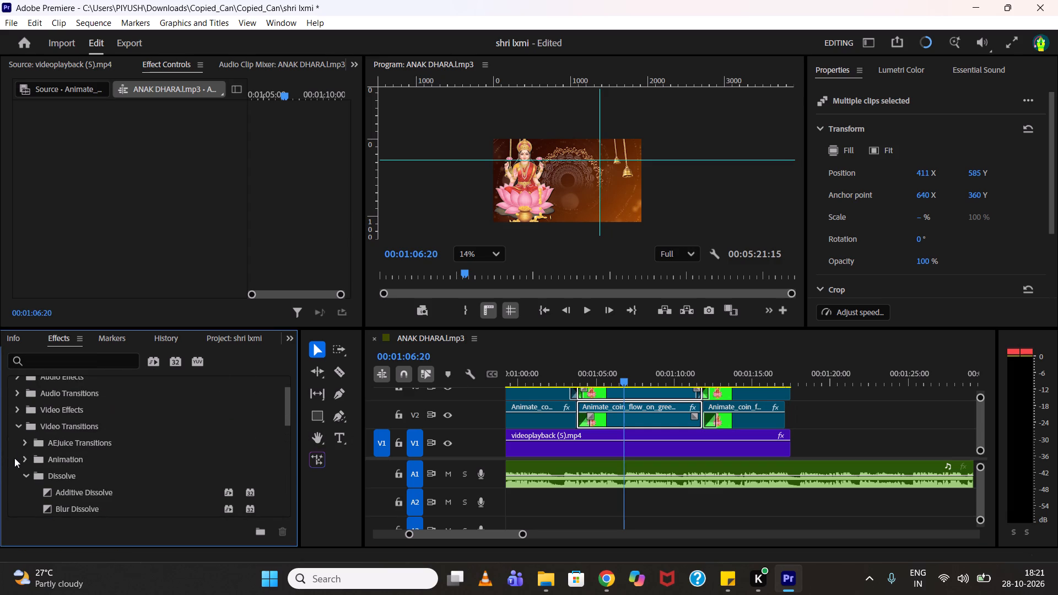
{"action": "left_click", "coordinate": [26, 475]}
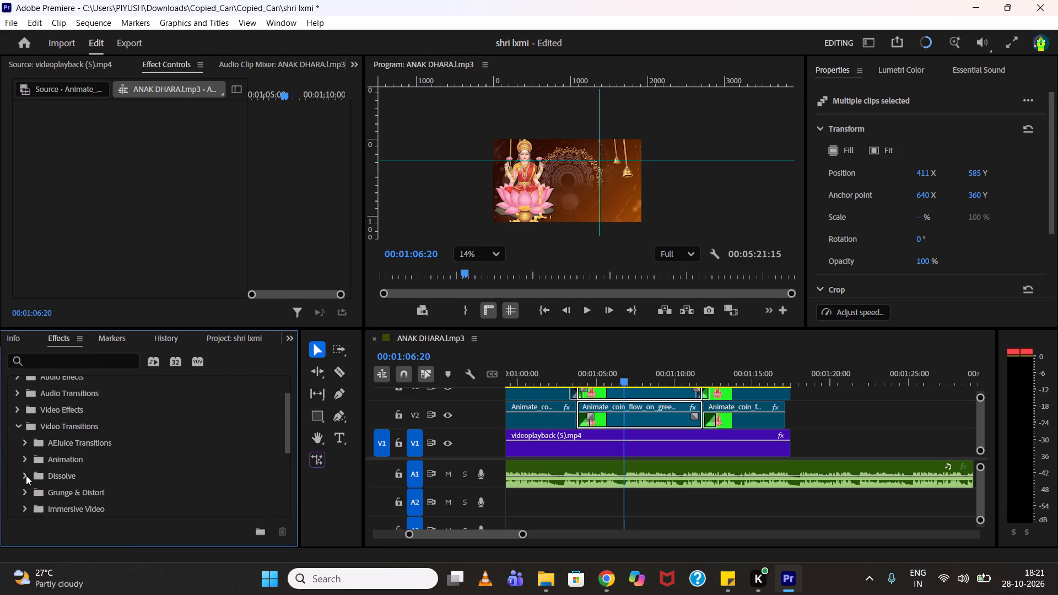
{"action": "scroll", "coordinate": [26, 475], "scroll_direction": "down", "scroll_amount": 4}
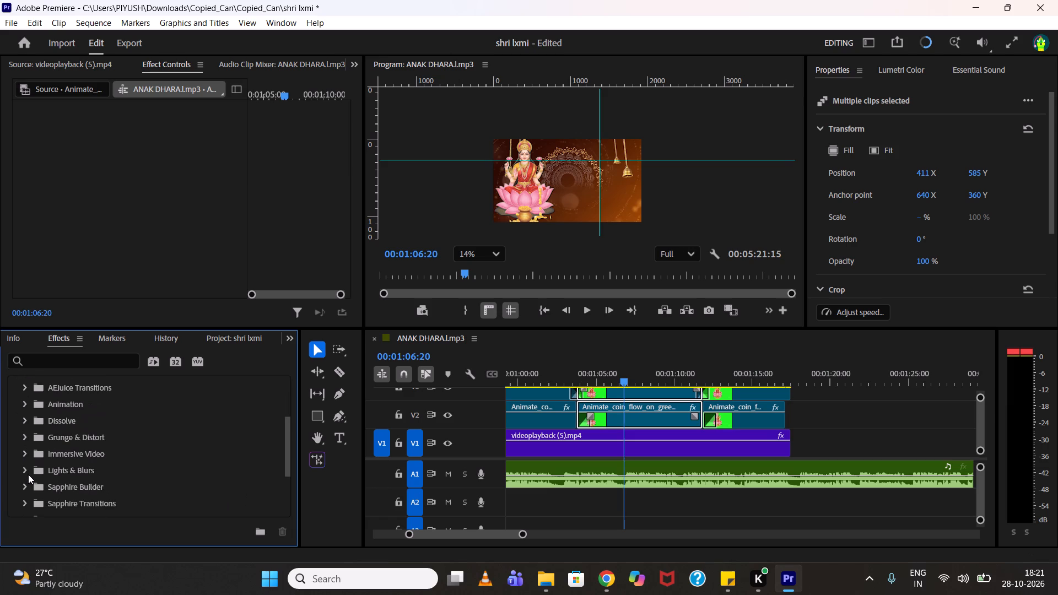
{"action": "left_click", "coordinate": [29, 473]}
{"action": "scroll", "coordinate": [29, 473], "scroll_direction": "down", "scroll_amount": 8}
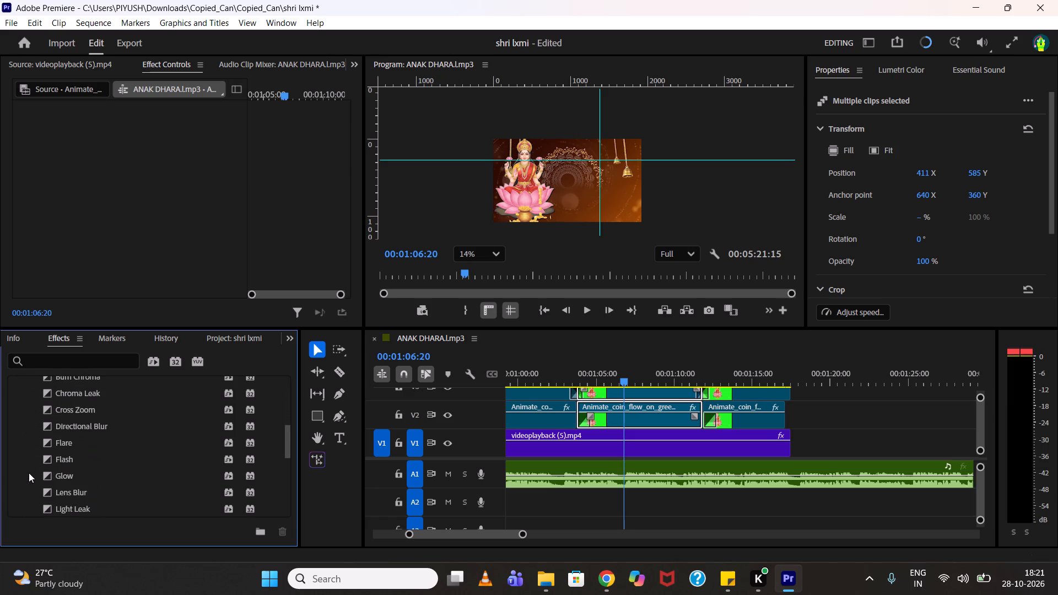
{"action": "scroll", "coordinate": [79, 483], "scroll_direction": "down", "scroll_amount": 4}
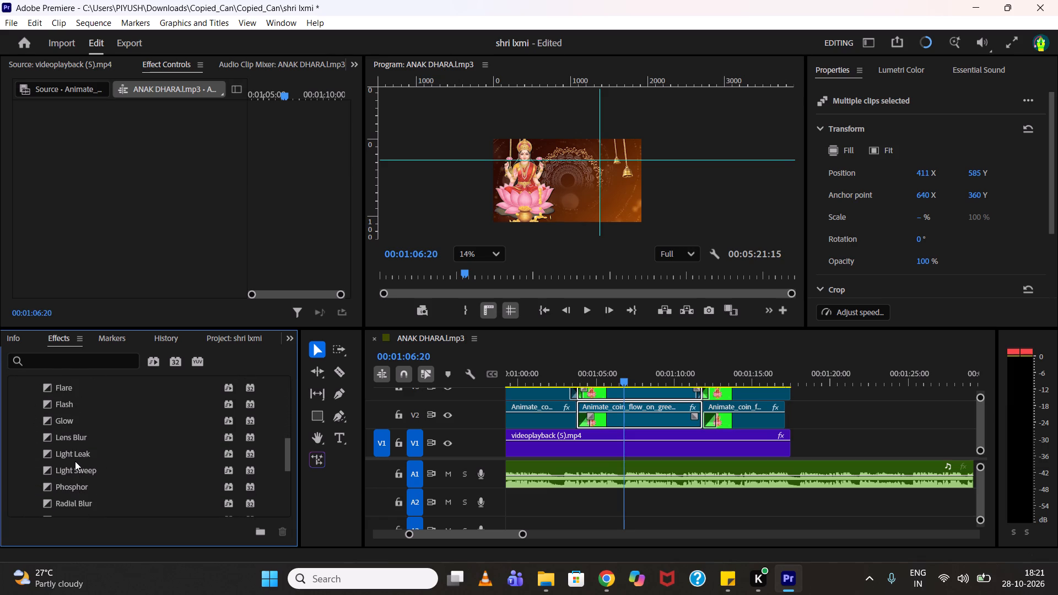
{"action": "left_click_drag", "start_coordinate": [75, 458], "coordinate": [489, 429]}
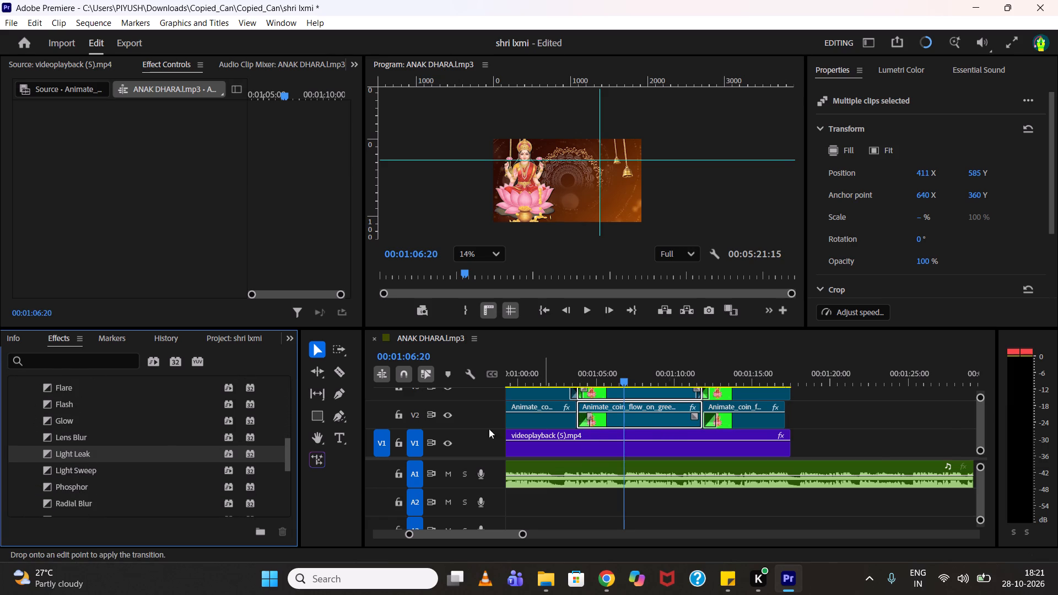
{"action": "left_click_drag", "start_coordinate": [489, 429], "coordinate": [163, 457]}
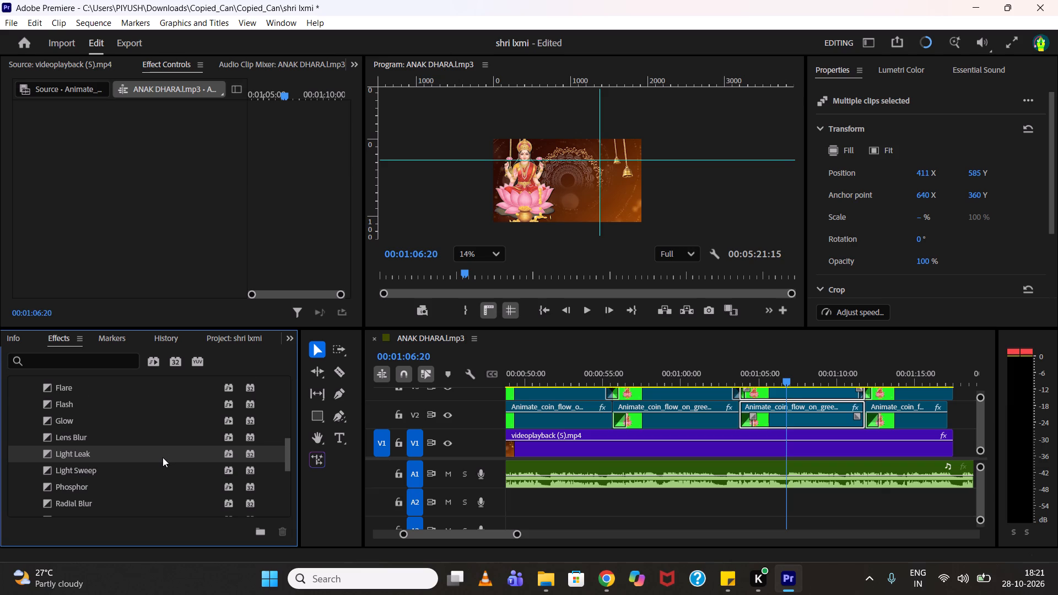
{"action": "scroll", "coordinate": [163, 457], "scroll_direction": "down", "scroll_amount": 5}
{"action": "scroll", "coordinate": [87, 450], "scroll_direction": "up", "scroll_amount": 1}
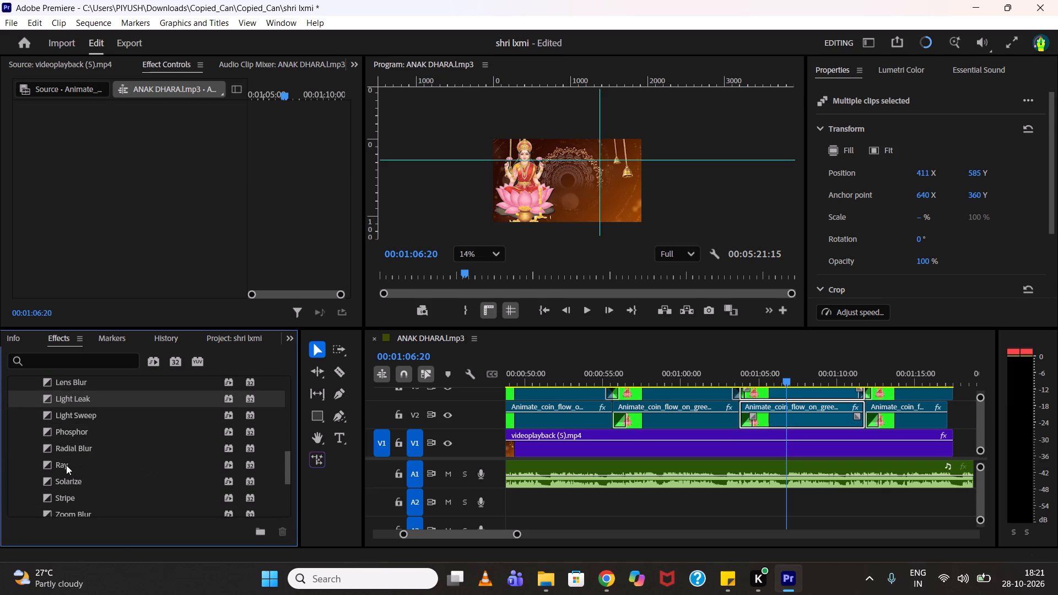
{"action": "left_click_drag", "start_coordinate": [66, 465], "coordinate": [947, 396]}
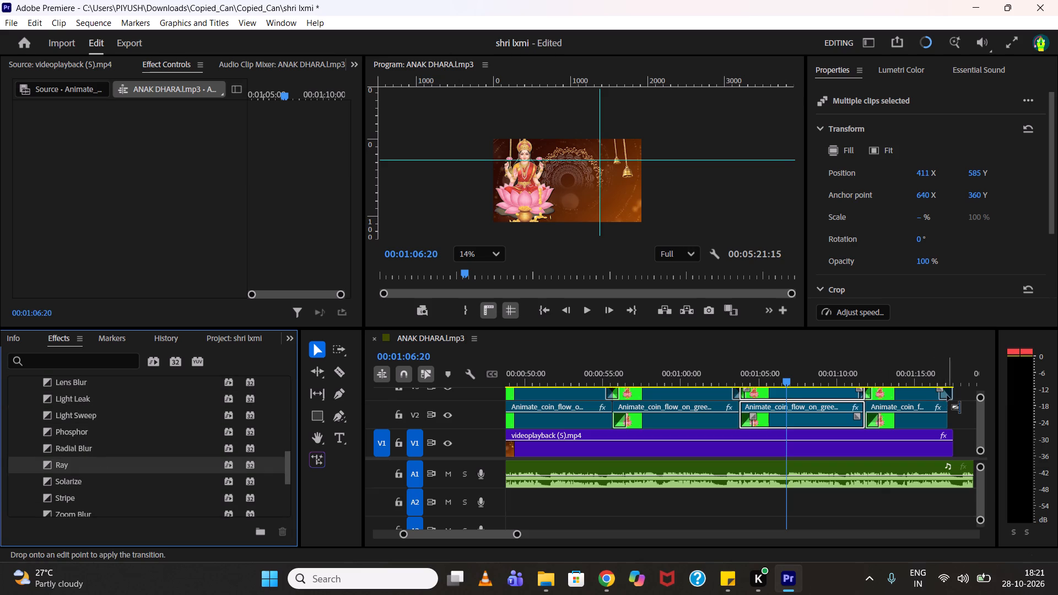
{"action": "left_click_drag", "start_coordinate": [947, 396], "coordinate": [947, 395]}
{"action": "left_click_drag", "start_coordinate": [924, 370], "coordinate": [948, 370]}
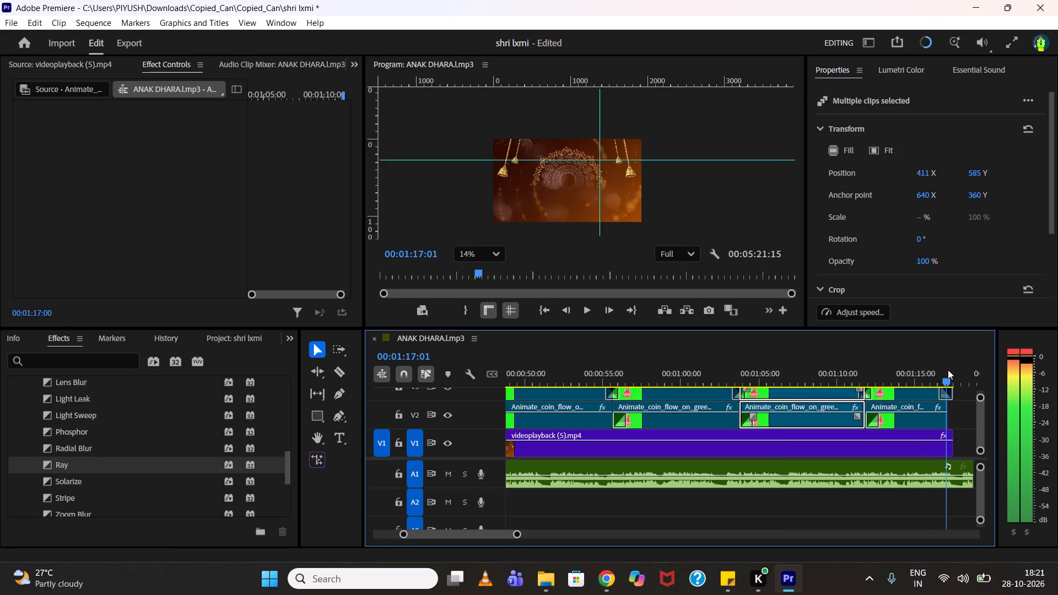
{"action": "left_click_drag", "start_coordinate": [948, 370], "coordinate": [952, 370]}
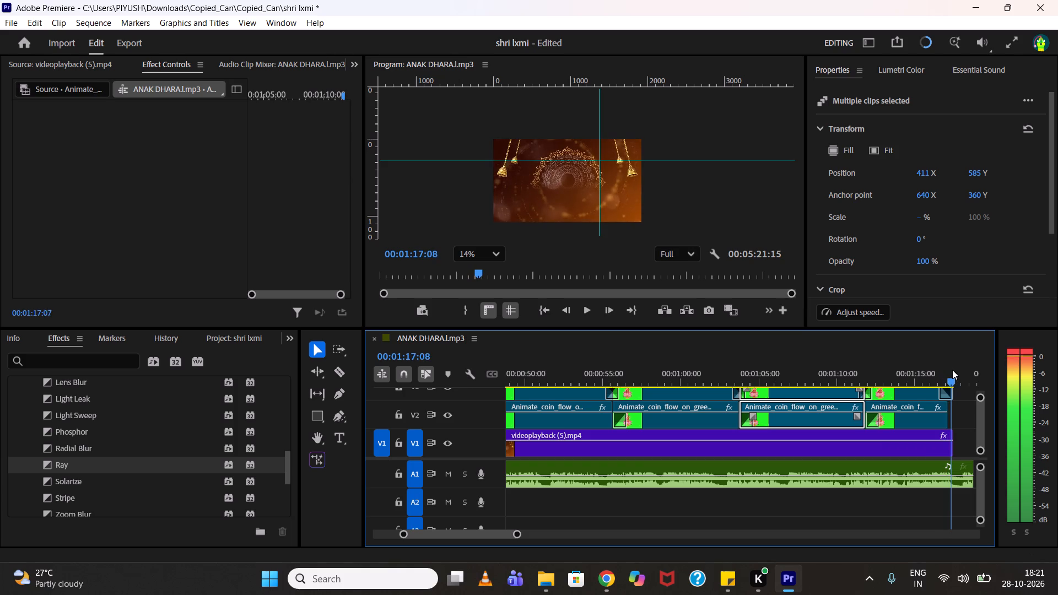
Review the edited sequence from the opening logo through the goddess clips to just past the end of the last coin-flow clips.
{"action": "left_click_drag", "start_coordinate": [952, 370], "coordinate": [663, 380]}
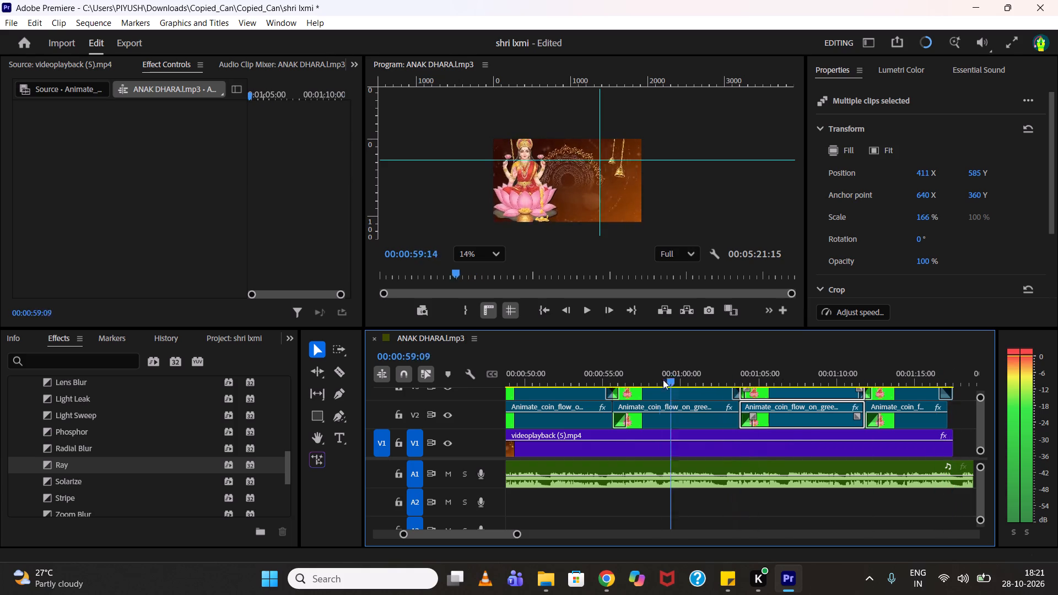
{"action": "left_click_drag", "start_coordinate": [663, 380], "coordinate": [512, 408]}
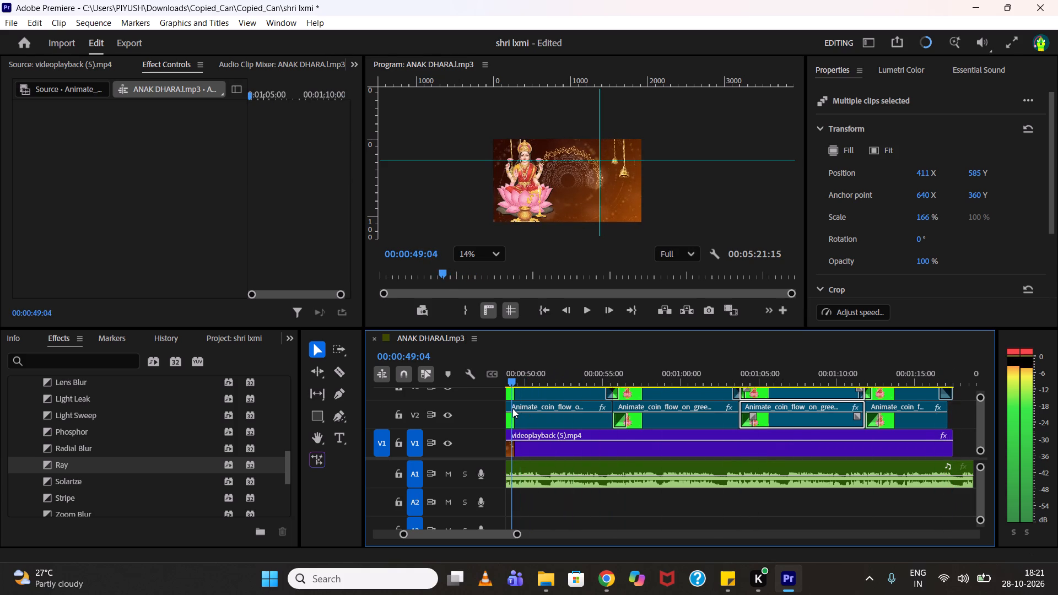
{"action": "left_click_drag", "start_coordinate": [512, 408], "coordinate": [387, 430]}
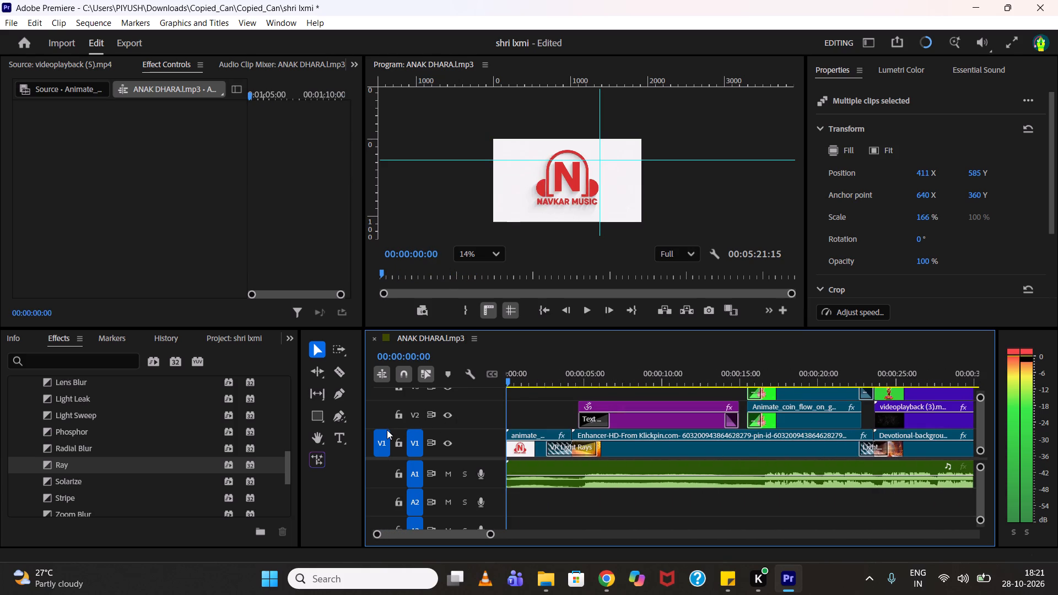
{"action": "left_click_drag", "start_coordinate": [387, 430], "coordinate": [585, 419]}
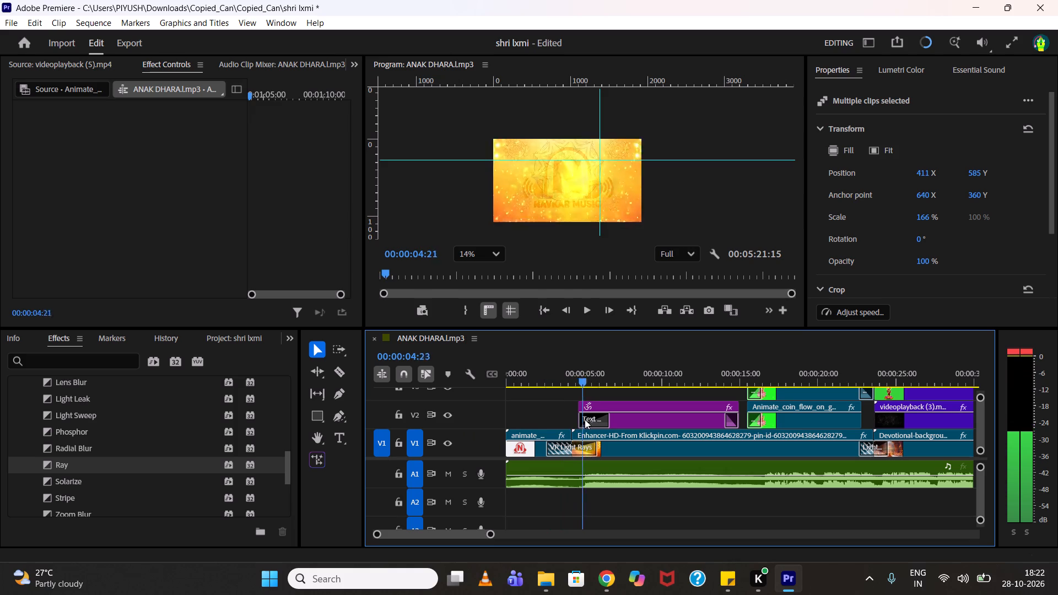
{"action": "left_click_drag", "start_coordinate": [585, 419], "coordinate": [754, 407]}
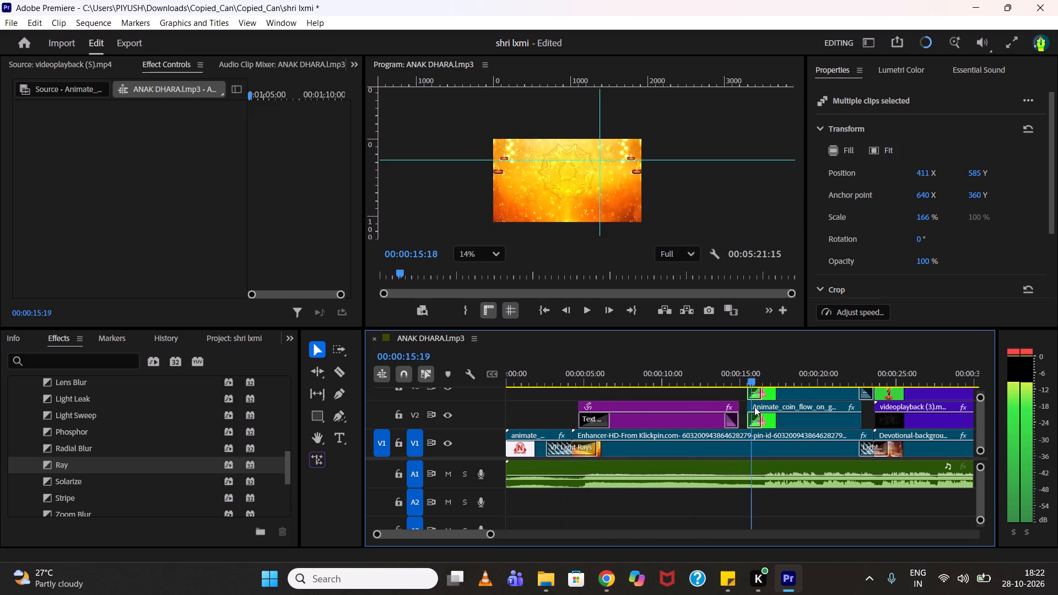
{"action": "left_click_drag", "start_coordinate": [754, 407], "coordinate": [833, 416]}
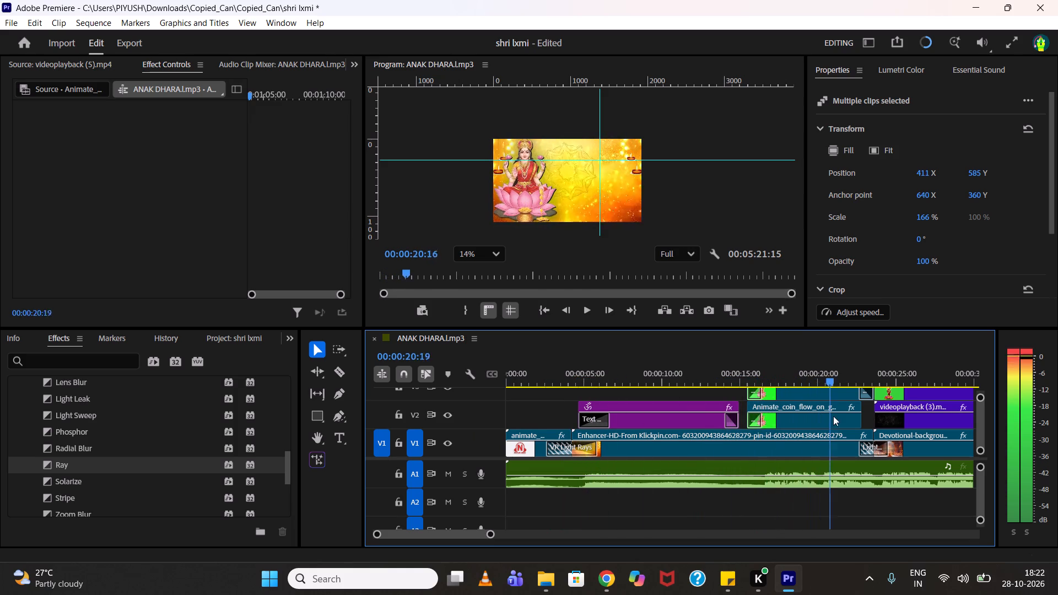
{"action": "left_click_drag", "start_coordinate": [833, 416], "coordinate": [946, 441]}
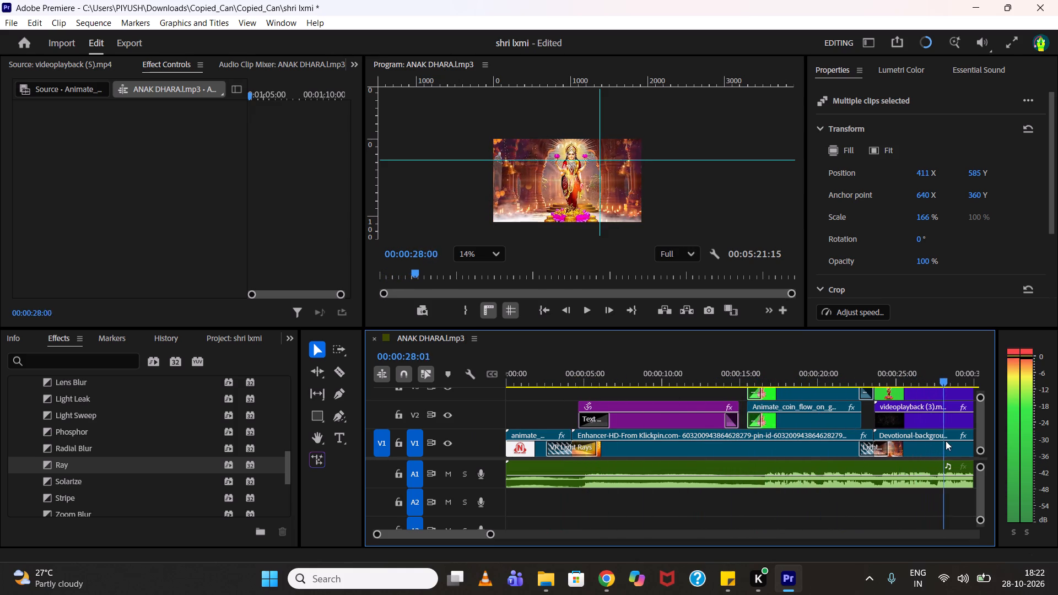
{"action": "left_click_drag", "start_coordinate": [946, 441], "coordinate": [995, 426]}
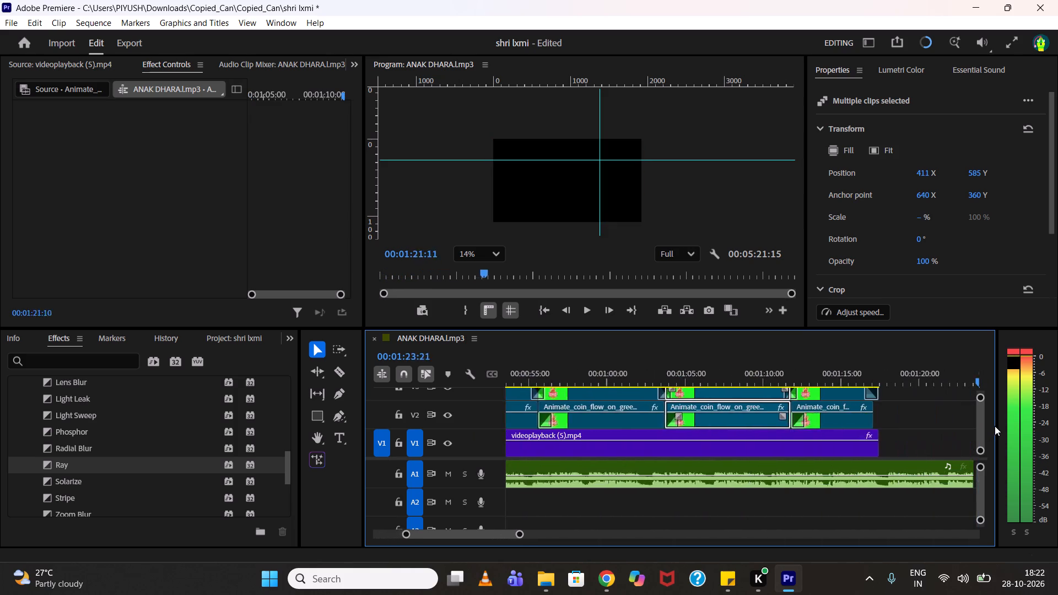
{"action": "left_click_drag", "start_coordinate": [995, 426], "coordinate": [540, 468]}
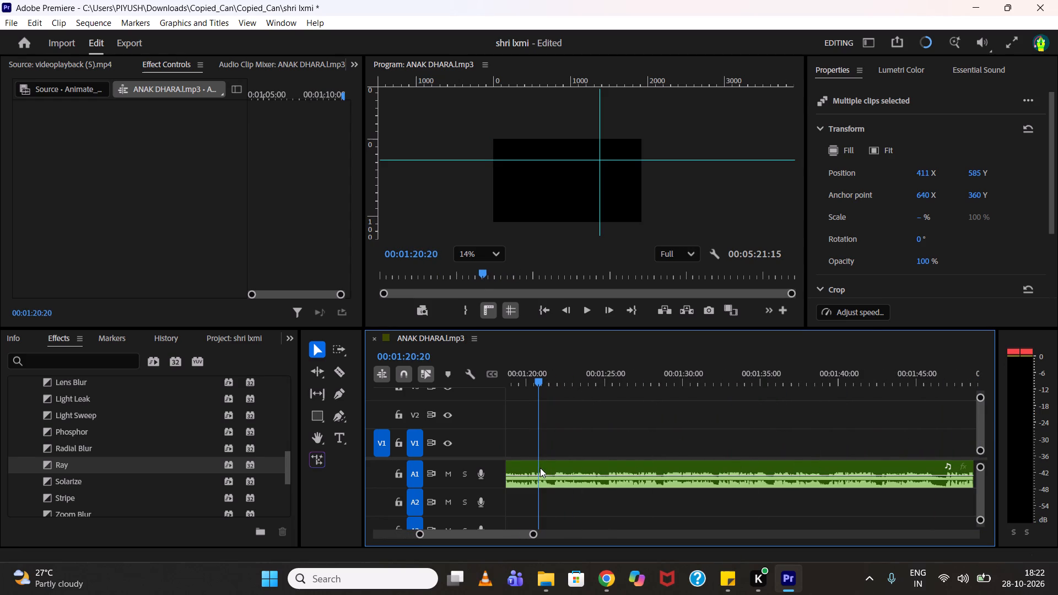
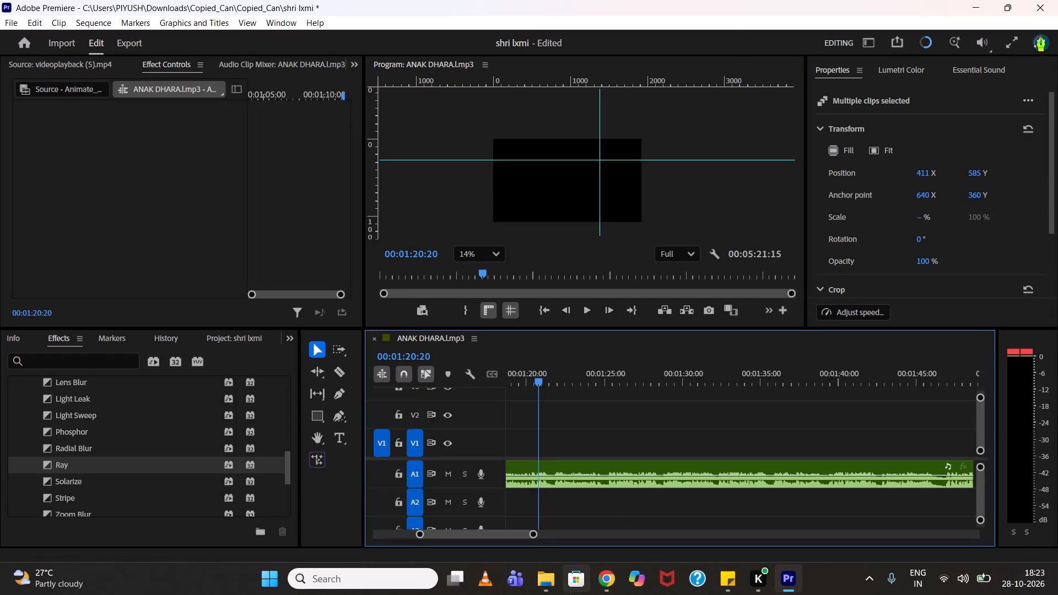
Split the Enhancer-HD background clip at 00:00:15:09, just before the first stacked coin-flow clips begin.
{"action": "scroll", "coordinate": [542, 366], "scroll_direction": "up", "scroll_amount": 8}
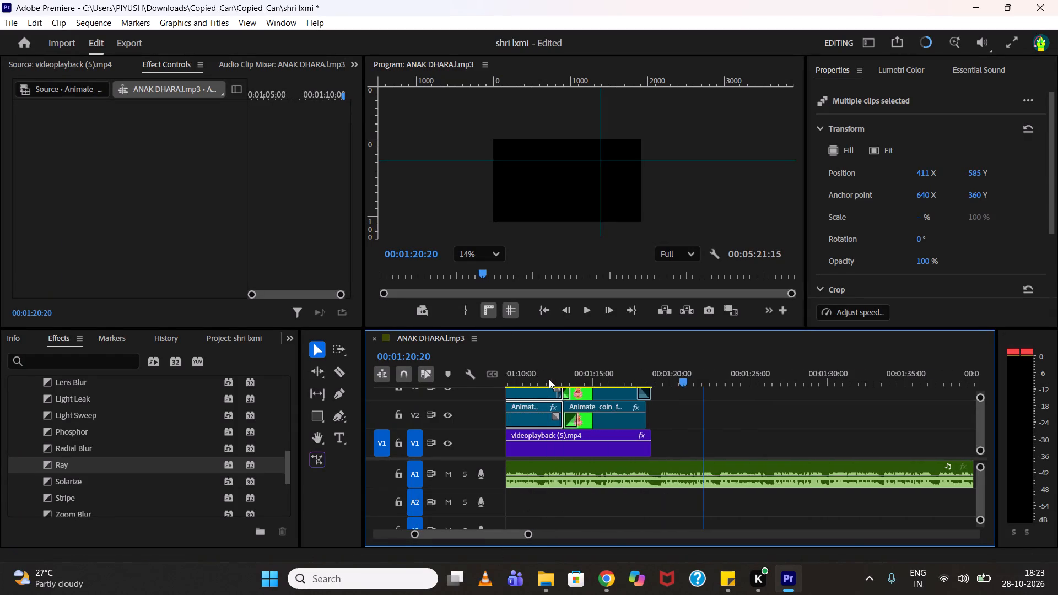
{"action": "left_click_drag", "start_coordinate": [649, 366], "coordinate": [651, 366]}
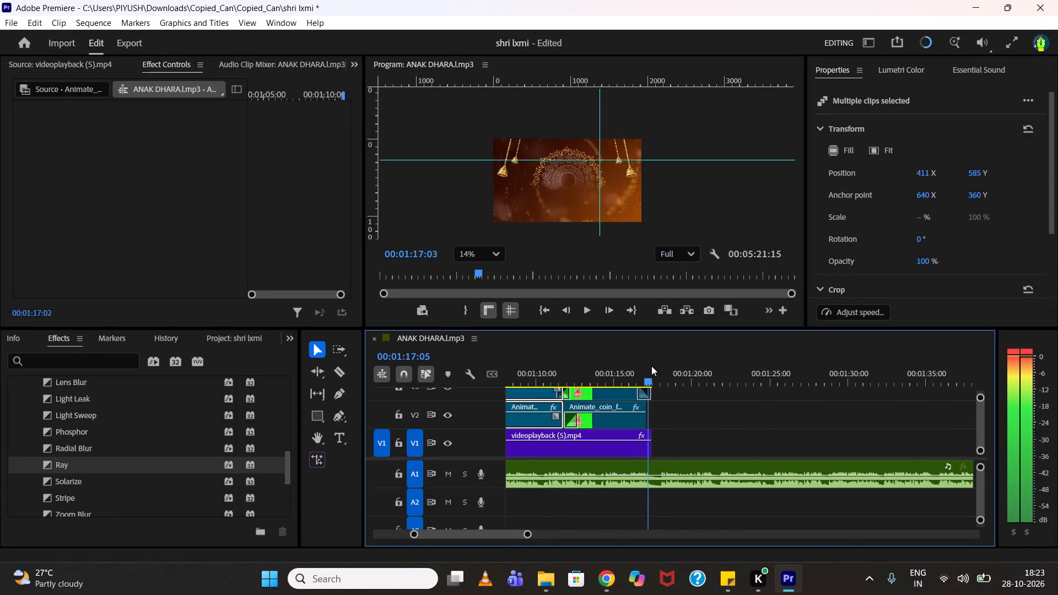
{"action": "left_click_drag", "start_coordinate": [651, 366], "coordinate": [501, 368]}
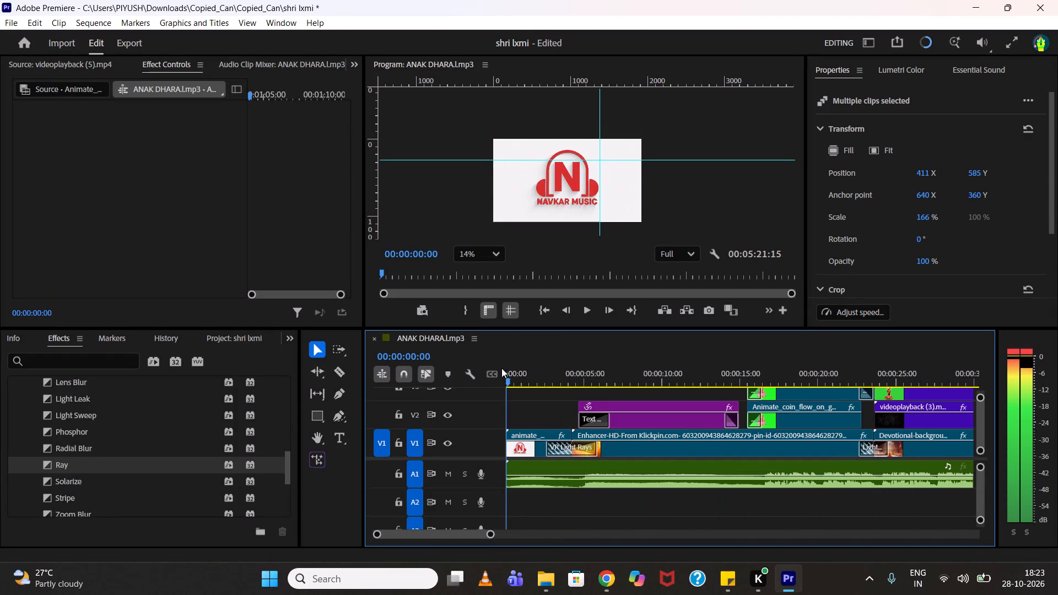
{"action": "left_click_drag", "start_coordinate": [501, 368], "coordinate": [674, 400]}
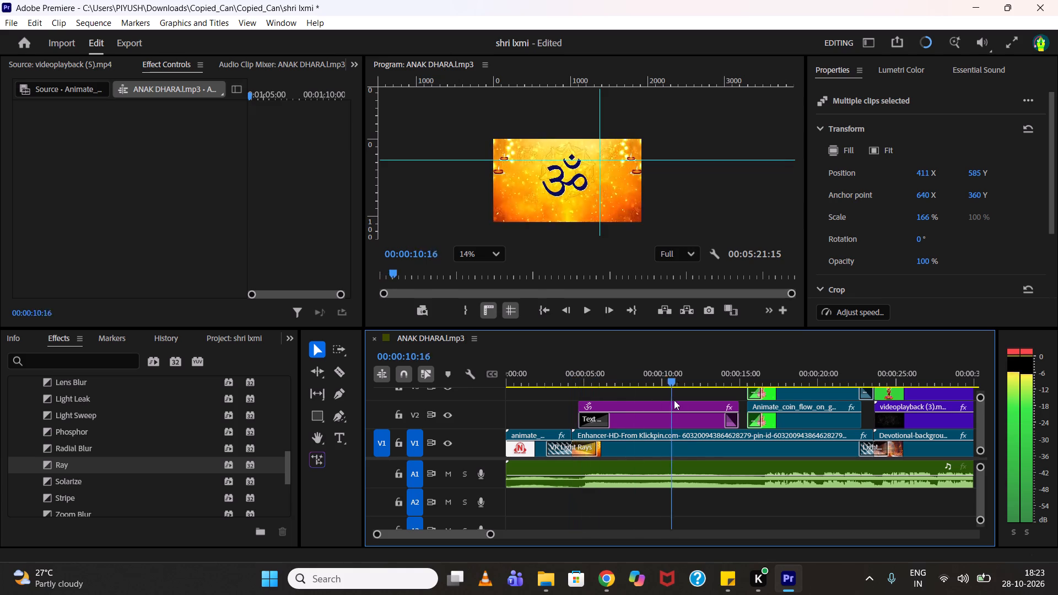
{"action": "left_click_drag", "start_coordinate": [674, 400], "coordinate": [747, 413]}
{"action": "scroll", "coordinate": [739, 429], "scroll_direction": "up", "scroll_amount": 2}
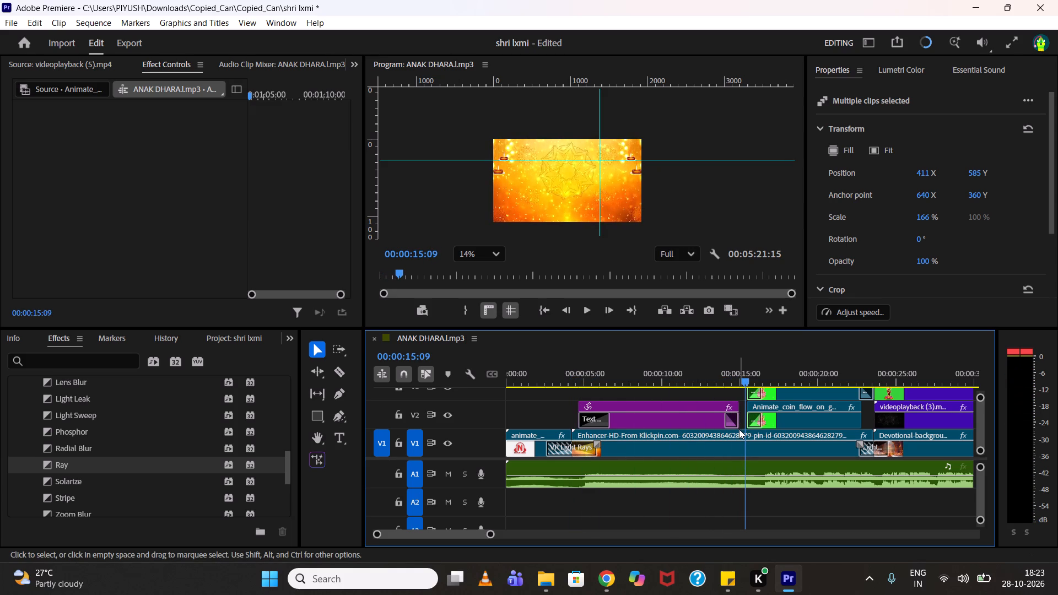
{"action": "scroll", "coordinate": [739, 429], "scroll_direction": "up", "scroll_amount": 1}
{"action": "scroll", "coordinate": [739, 429], "scroll_direction": "down", "scroll_amount": 3}
{"action": "left_click", "coordinate": [729, 443]}
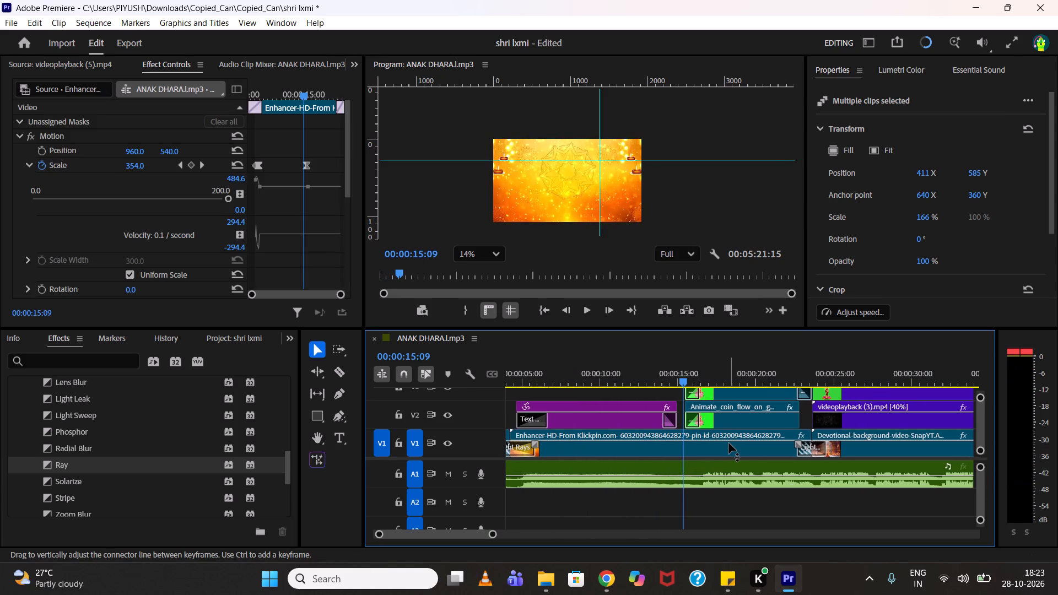
{"action": "key", "text": "ctrl+k"}
Copy the split-off background piece with its two coin-flow clips and paste them at 00:01:17:10, after the videoplayback (5).mp4 background.
{"action": "left_click", "coordinate": [729, 443]}
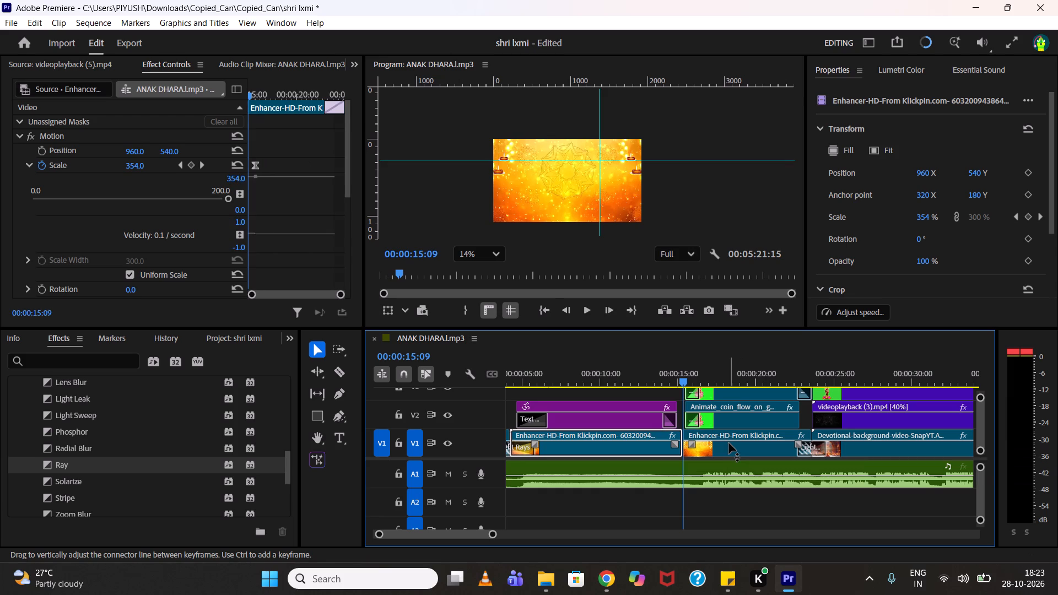
{"action": "left_click", "coordinate": [722, 417], "text": "shift"}
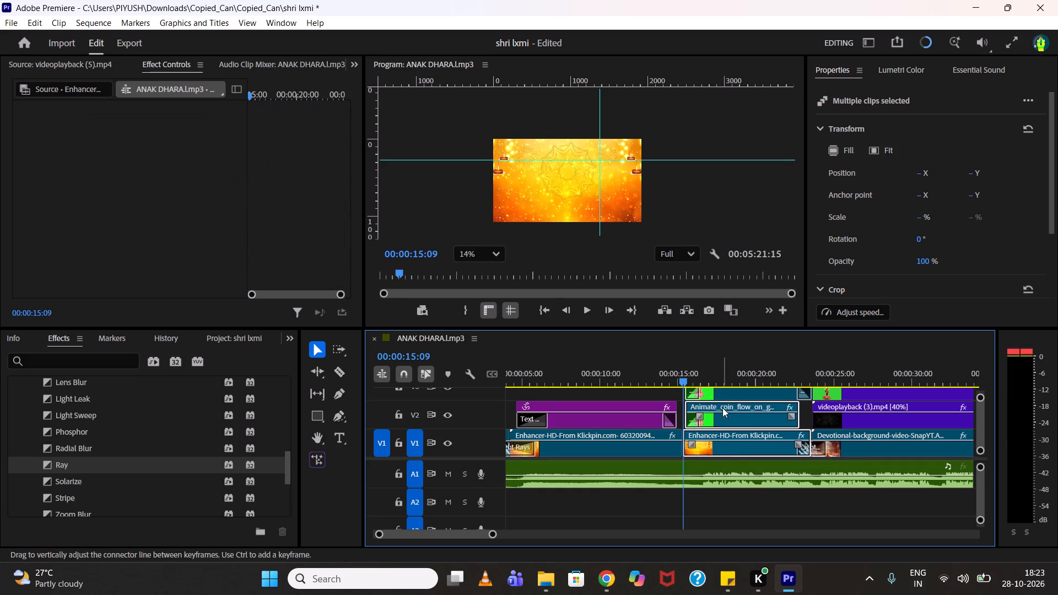
{"action": "left_click", "coordinate": [725, 395], "text": "shift"}
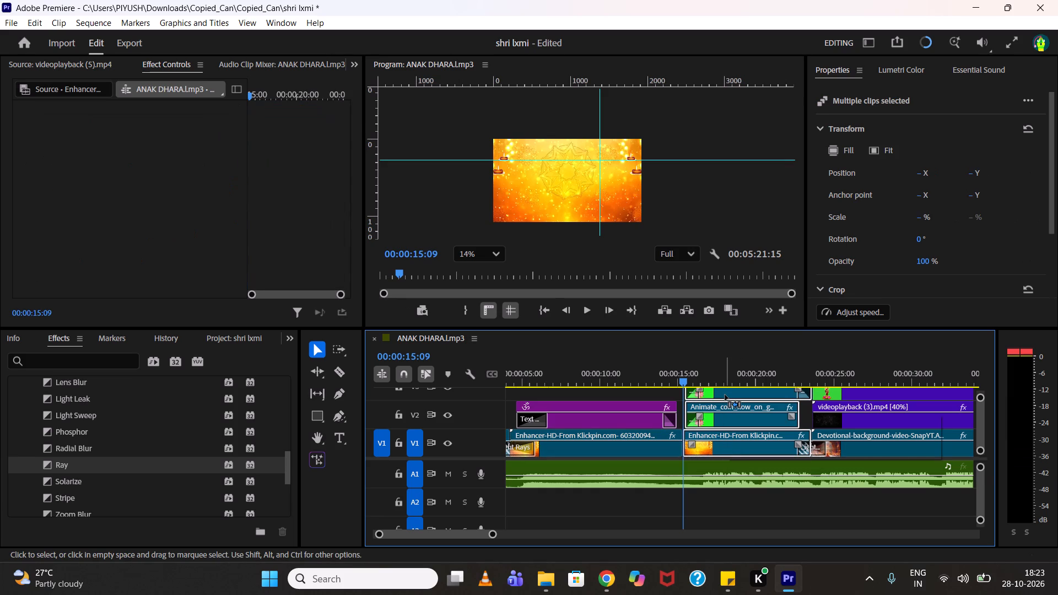
{"action": "key", "text": "ctrl+c"}
{"action": "scroll", "coordinate": [725, 395], "scroll_direction": "down", "scroll_amount": 16}
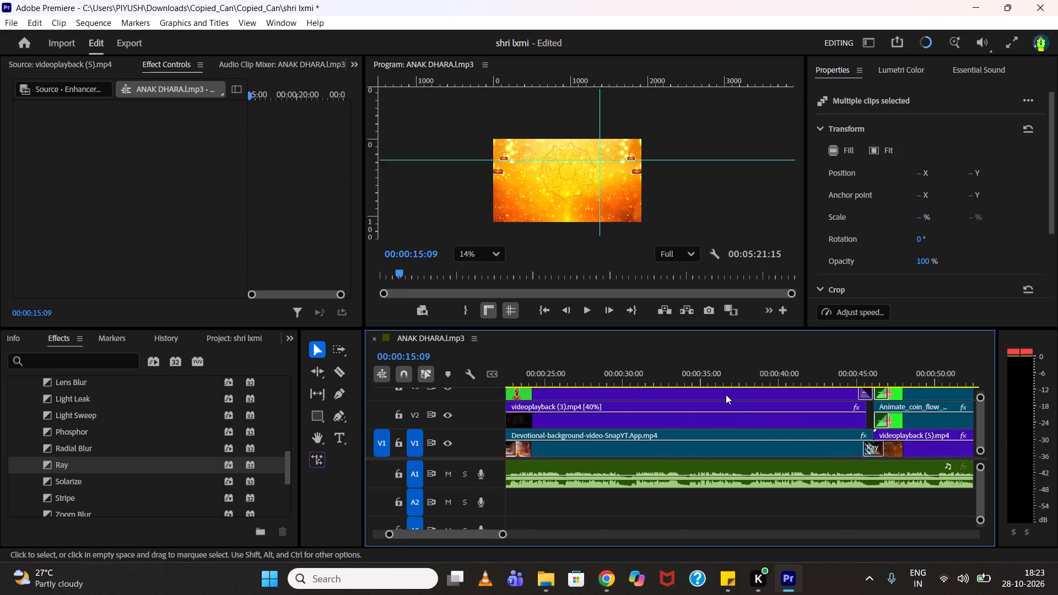
{"action": "scroll", "coordinate": [726, 394], "scroll_direction": "down", "scroll_amount": 20}
{"action": "scroll", "coordinate": [726, 394], "scroll_direction": "down", "scroll_amount": 5}
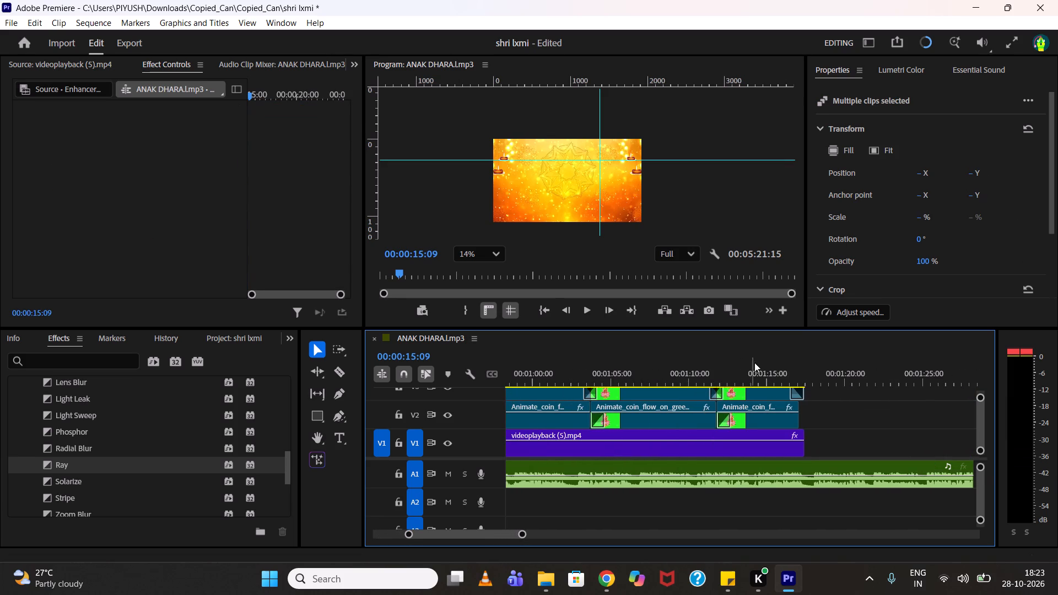
{"action": "left_click", "coordinate": [806, 376]}
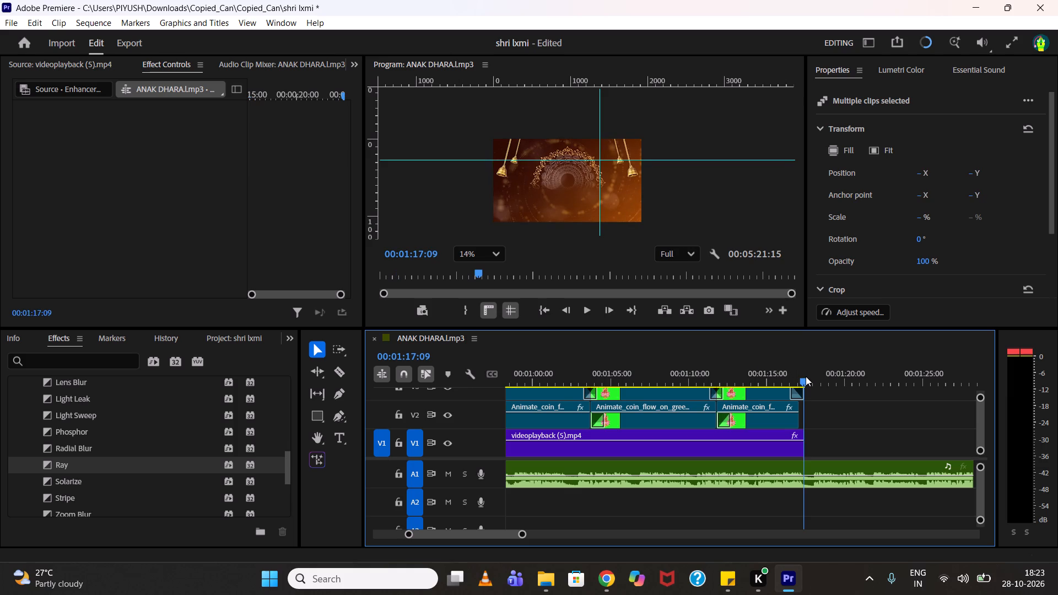
{"action": "key", "text": "ctrl+v"}
{"action": "left_click", "coordinate": [806, 376]}
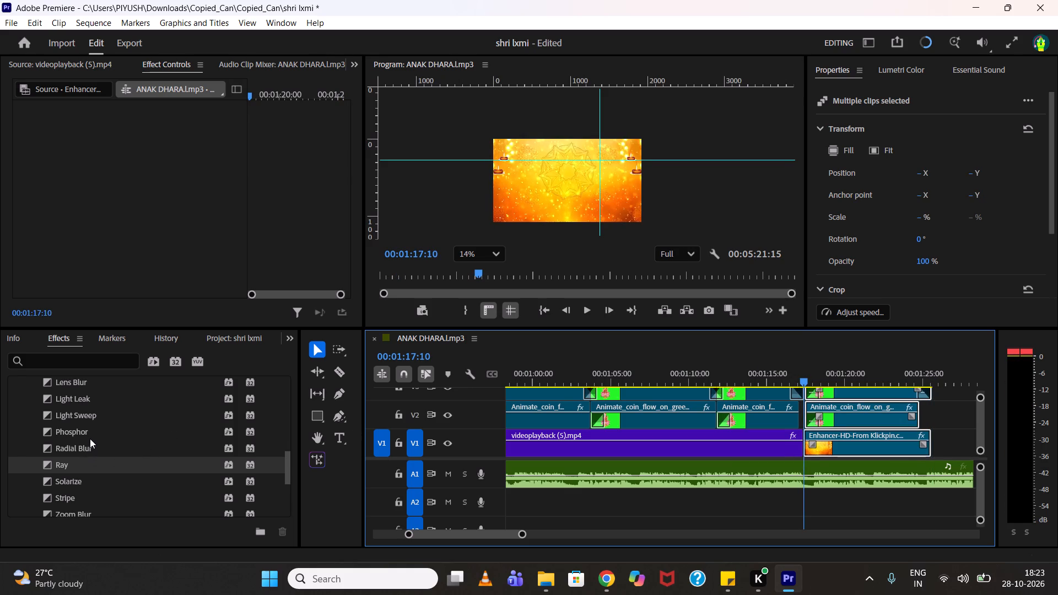
Apply the Zoom Blur transition at the end of videoplayback (5).mp4, where the pasted background begins, and preview the join.
{"action": "scroll", "coordinate": [90, 439], "scroll_direction": "down", "scroll_amount": 2}
{"action": "left_click_drag", "start_coordinate": [94, 485], "coordinate": [106, 482]}
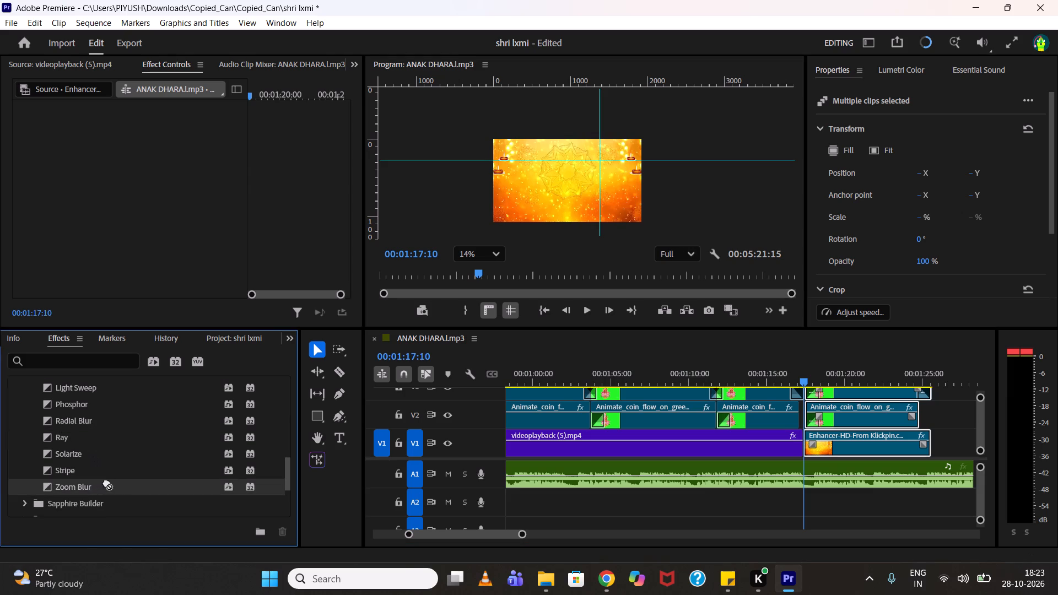
{"action": "left_click_drag", "start_coordinate": [106, 482], "coordinate": [802, 446]}
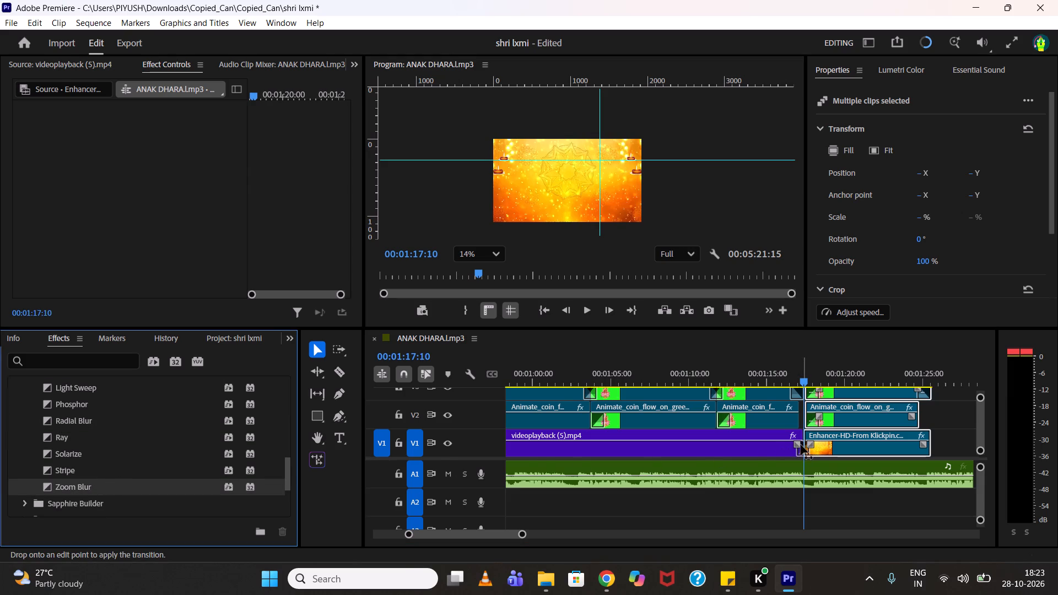
{"action": "left_click_drag", "start_coordinate": [782, 368], "coordinate": [805, 368]}
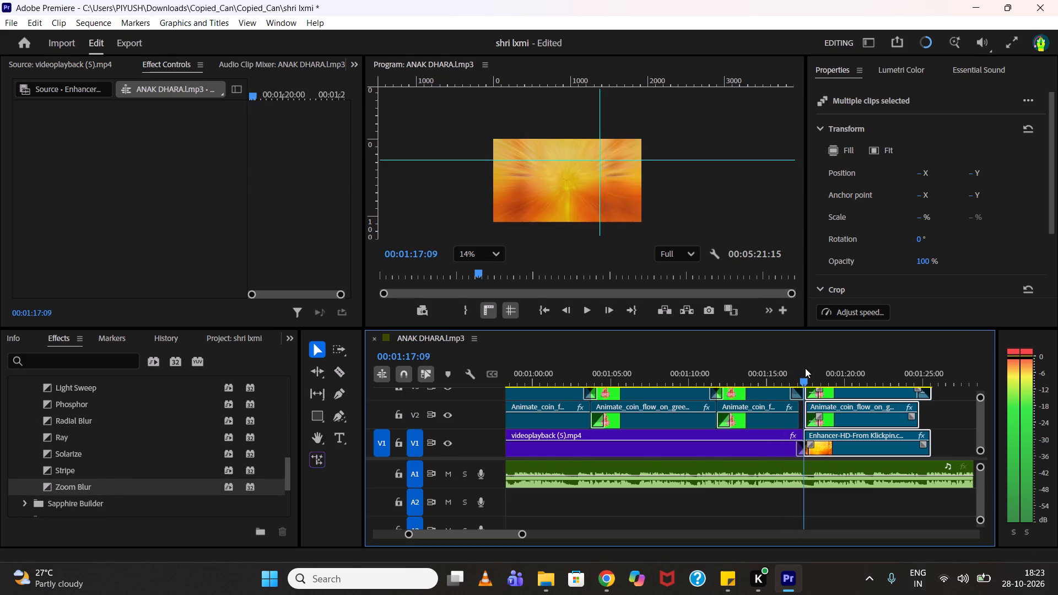
{"action": "left_click_drag", "start_coordinate": [805, 368], "coordinate": [819, 370]}
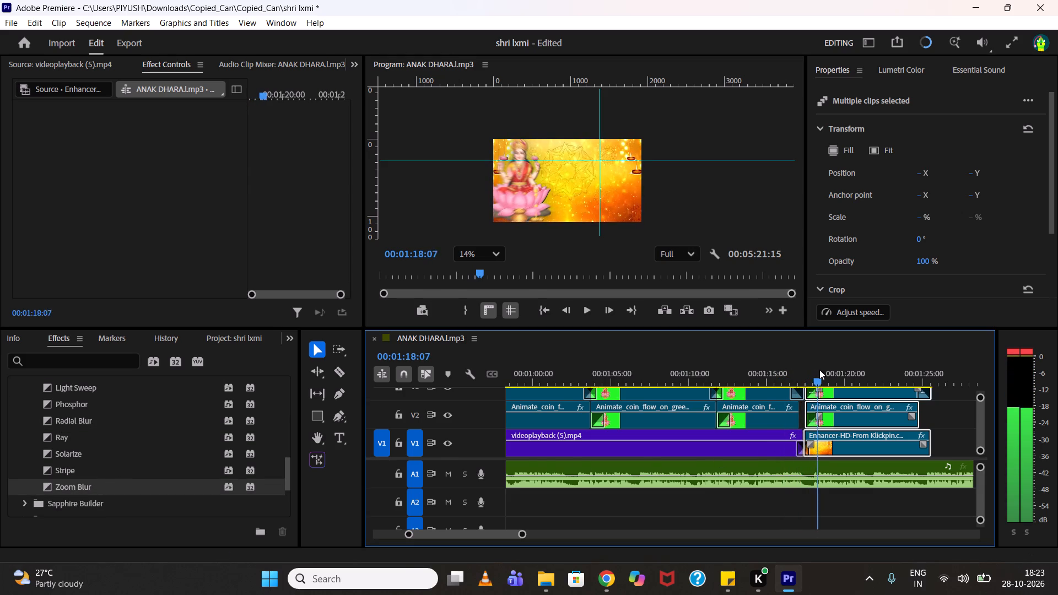
{"action": "left_click_drag", "start_coordinate": [819, 370], "coordinate": [732, 386]}
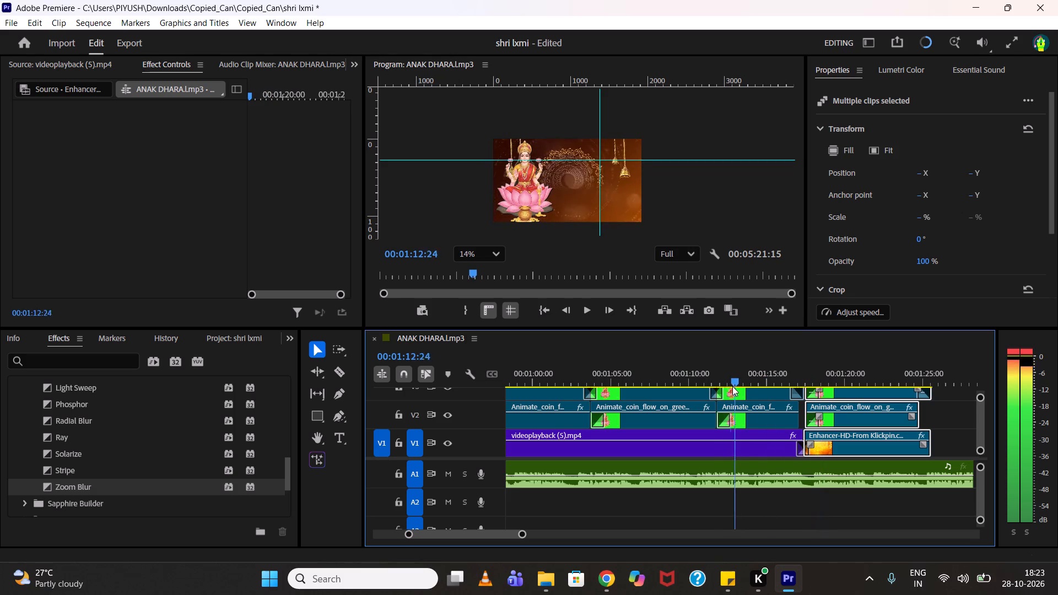
{"action": "left_click_drag", "start_coordinate": [732, 386], "coordinate": [723, 387]}
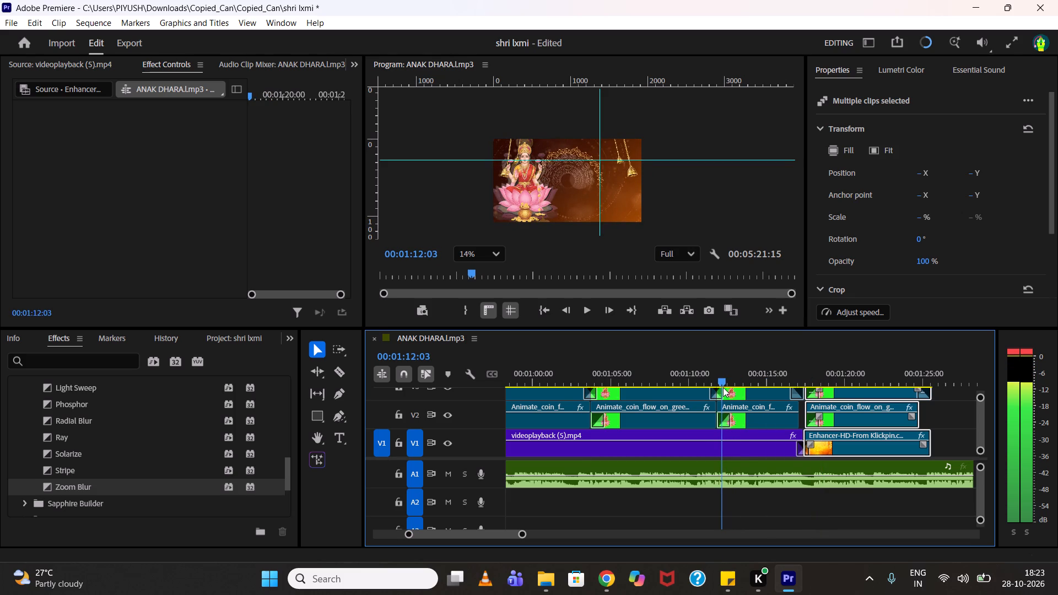
{"action": "left_click_drag", "start_coordinate": [723, 387], "coordinate": [749, 404]}
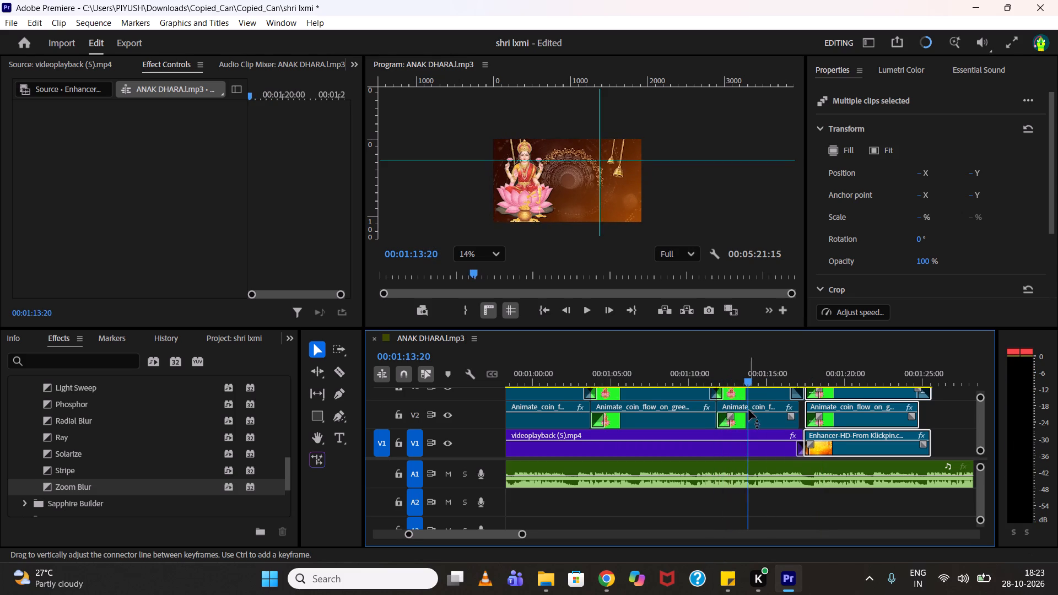
Extend the ends of the pasted background and coin-flow clips, taking the background out to 00:01:28:12.
{"action": "scroll", "coordinate": [748, 414], "scroll_direction": "down", "scroll_amount": 6}
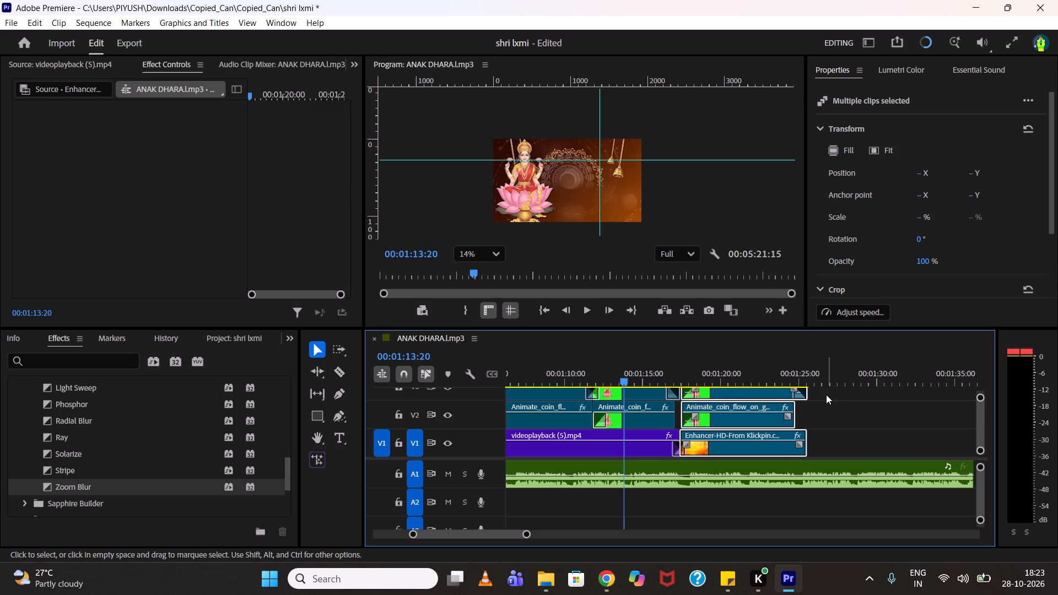
{"action": "left_click_drag", "start_coordinate": [845, 368], "coordinate": [854, 369]}
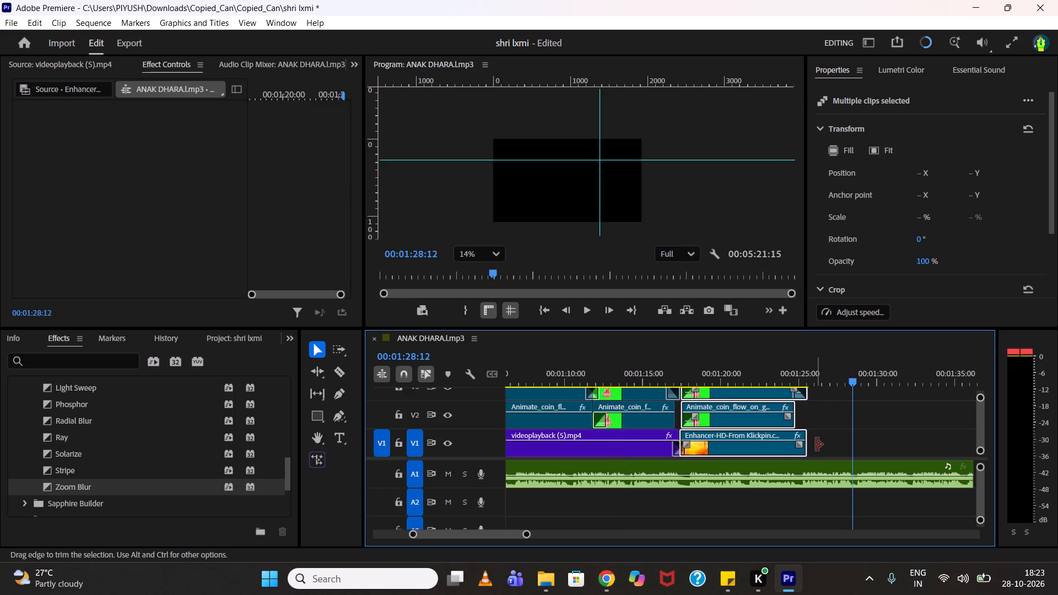
{"action": "left_click_drag", "start_coordinate": [816, 445], "coordinate": [878, 443]}
{"action": "left_click", "coordinate": [863, 435]}
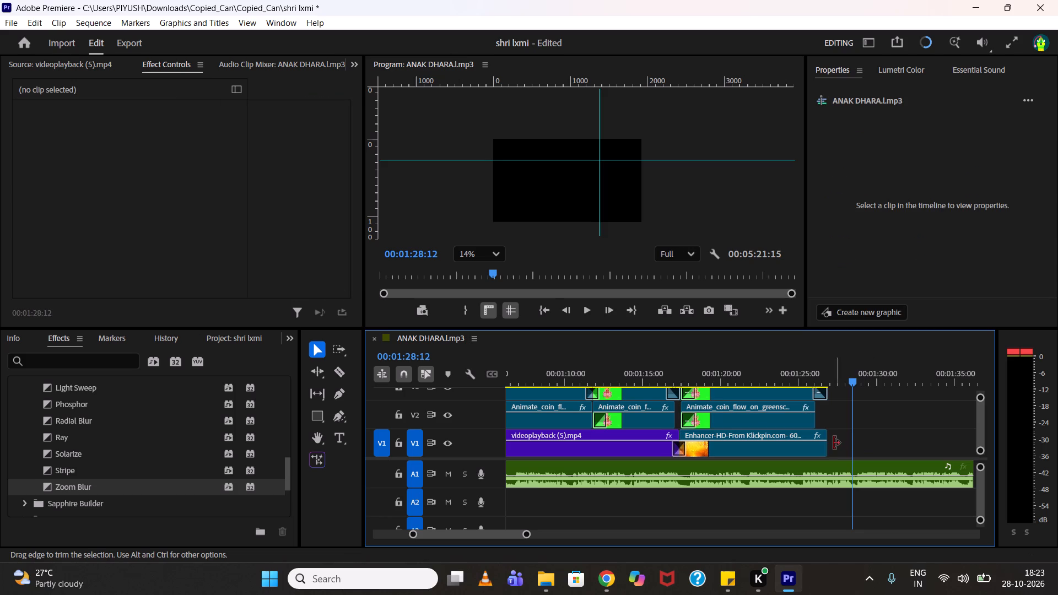
{"action": "left_click_drag", "start_coordinate": [831, 443], "coordinate": [856, 444]}
Extend the lower pasted coin-flow clip's end to line up with the upper one, and try lengthening the upper one.
{"action": "left_click_drag", "start_coordinate": [819, 414], "coordinate": [839, 414]}
{"action": "left_click_drag", "start_coordinate": [836, 401], "coordinate": [844, 401]}
{"action": "left_click_drag", "start_coordinate": [836, 396], "coordinate": [845, 396]}
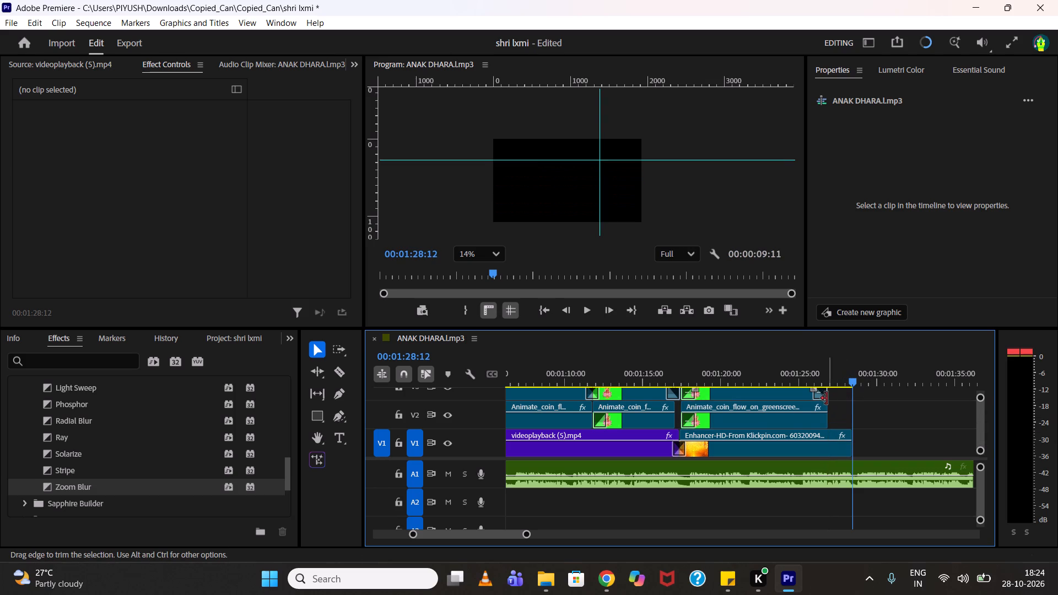
Delete the Light Sweep transition from the end of the upper pasted coin-flow clip.
{"action": "left_click", "coordinate": [821, 393]}
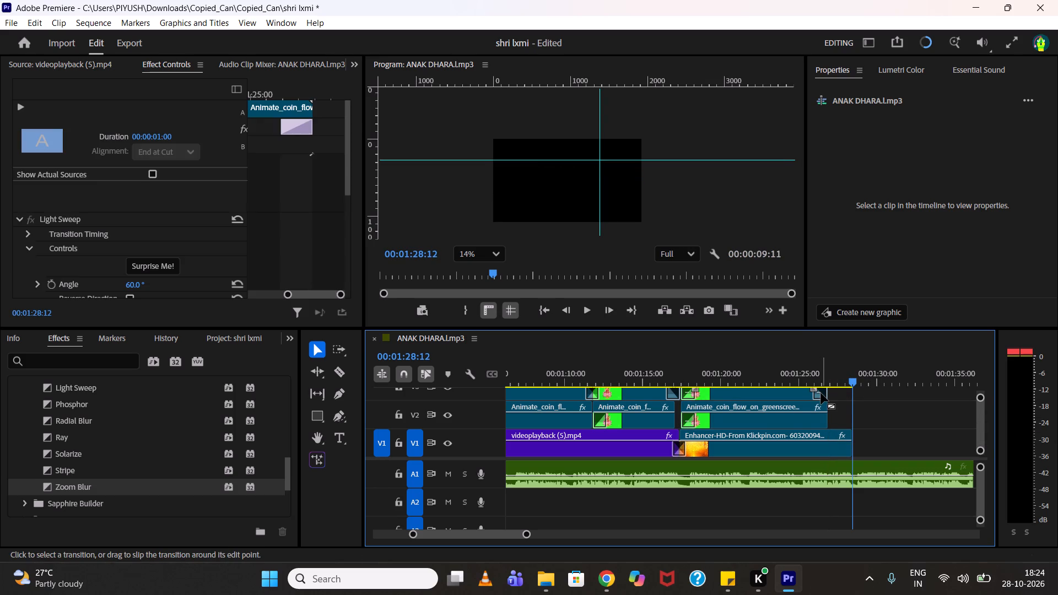
{"action": "key", "text": "Delete"}
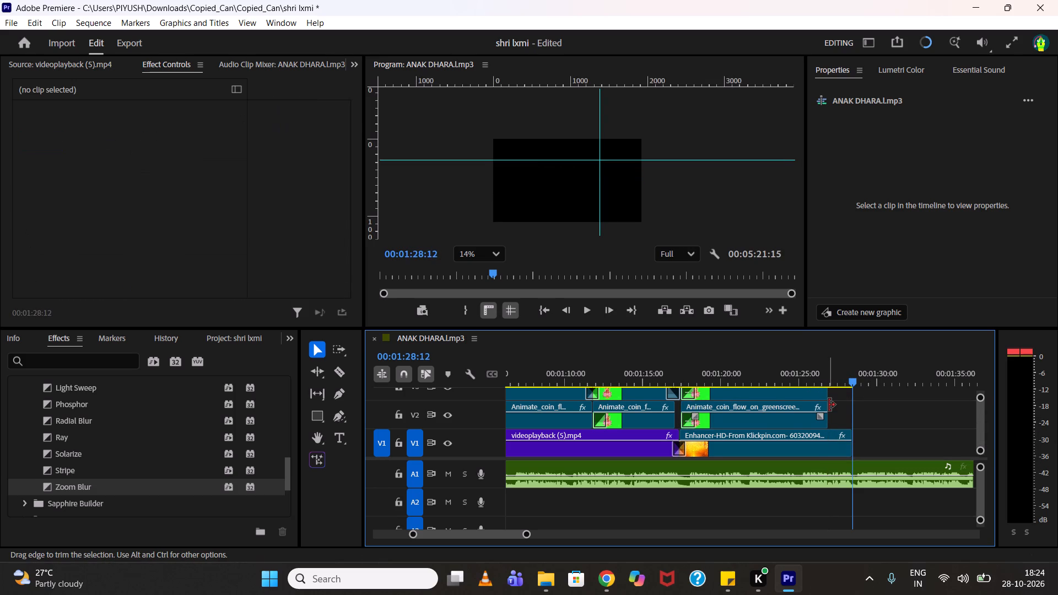
Select the two pasted coin-flow clips and preview the sequence across the Zoom Blur join, from about 00:01:10 to 00:01:19.
{"action": "scroll", "coordinate": [829, 405], "scroll_direction": "down", "scroll_amount": 2}
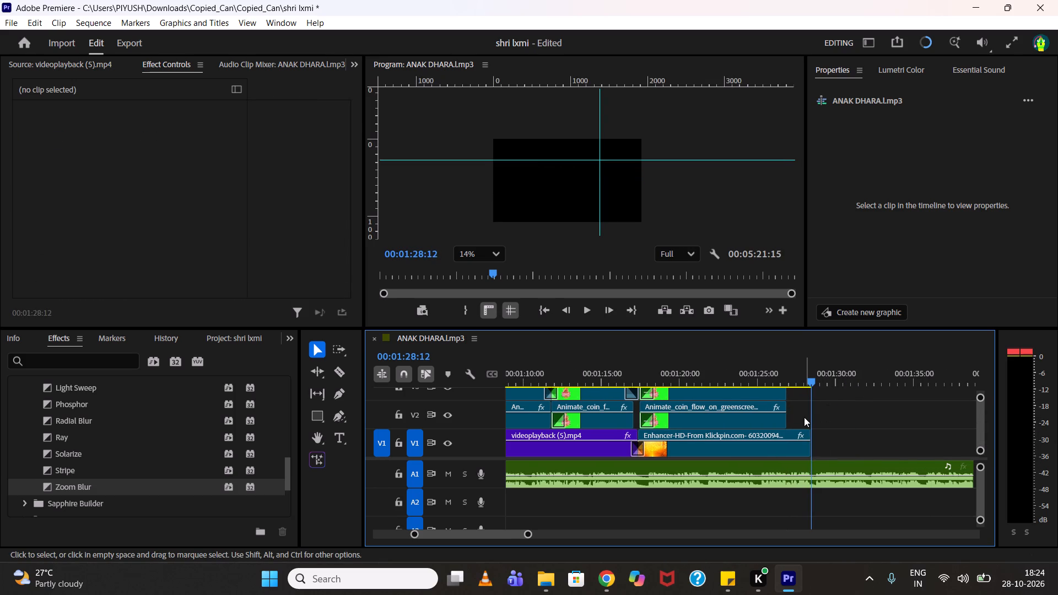
{"action": "left_click_drag", "start_coordinate": [804, 417], "coordinate": [771, 398]}
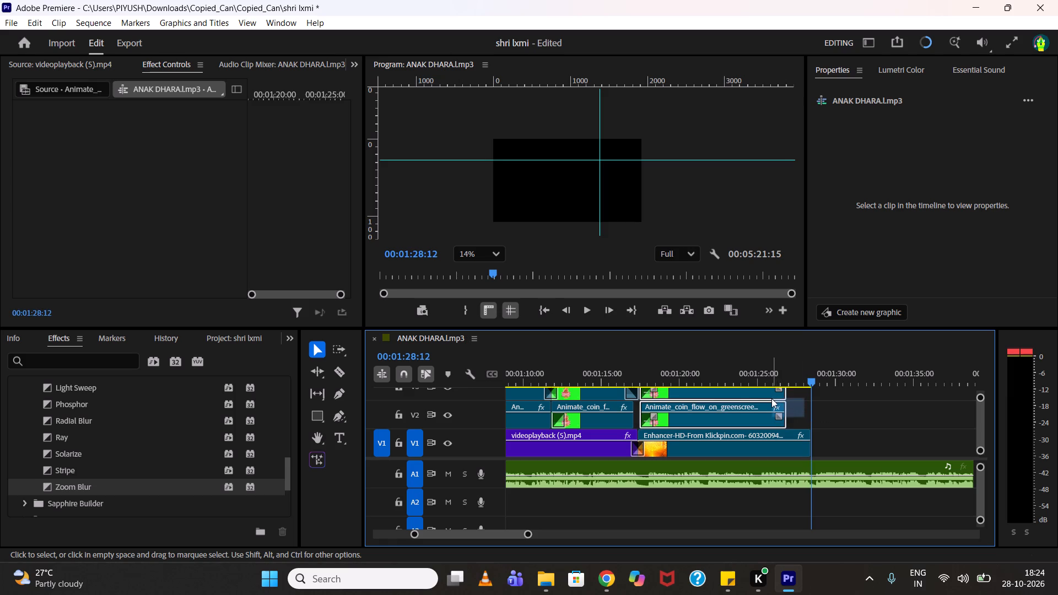
{"action": "left_click_drag", "start_coordinate": [671, 370], "coordinate": [654, 367]}
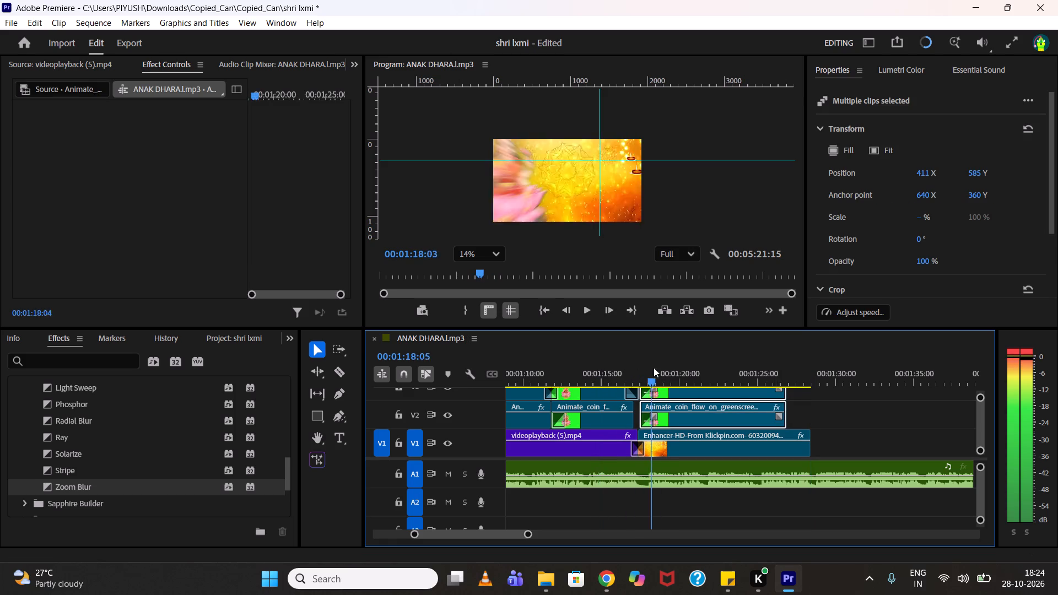
{"action": "left_click_drag", "start_coordinate": [654, 367], "coordinate": [535, 354]}
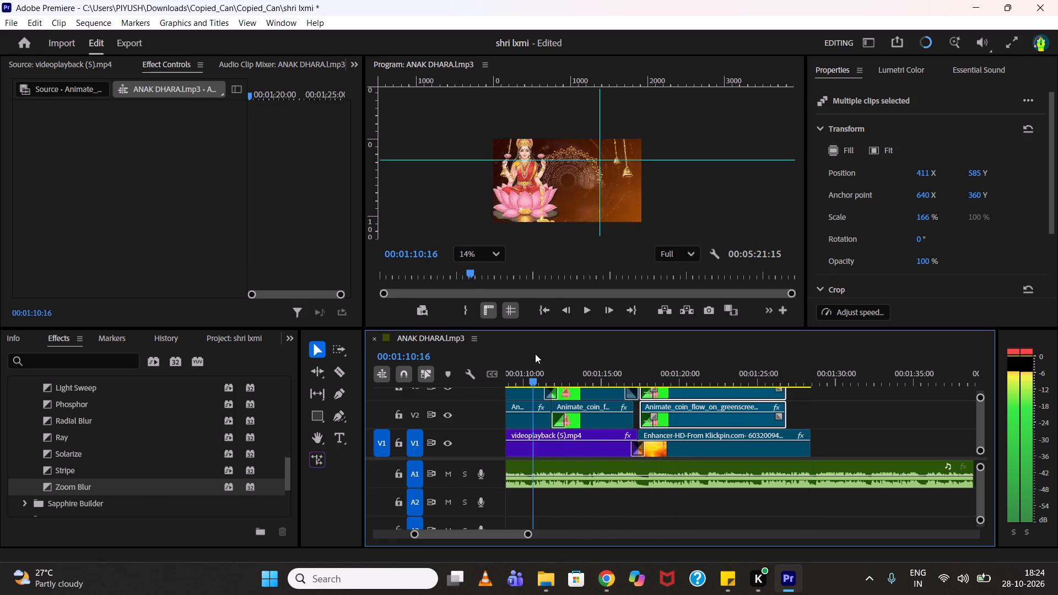
{"action": "left_click_drag", "start_coordinate": [535, 354], "coordinate": [667, 356]}
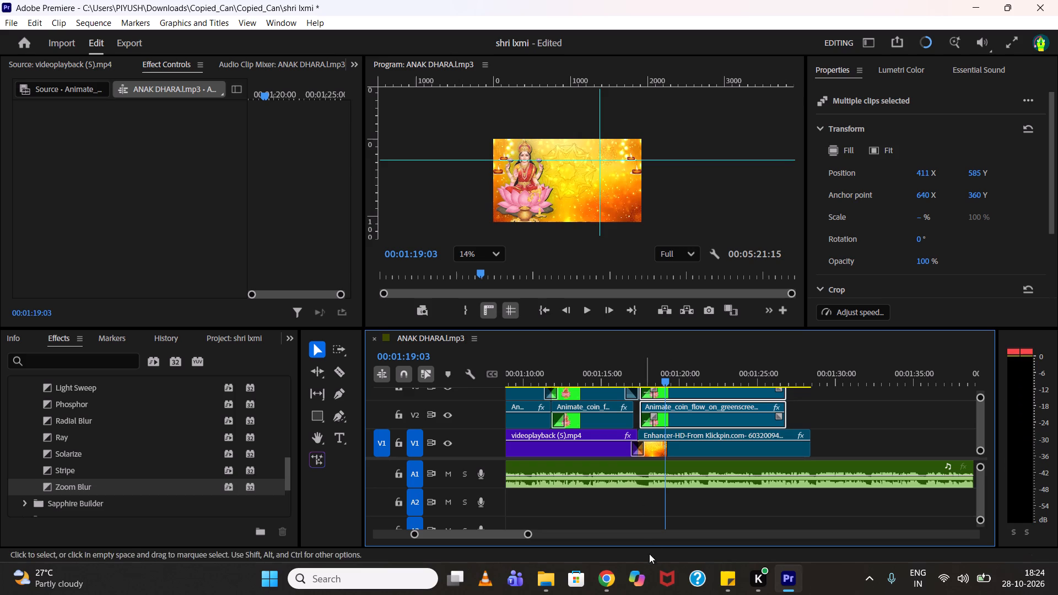
Switch to Chrome, search Google for "laxmi mata png" and show the image results.
{"action": "left_click", "coordinate": [612, 575]}
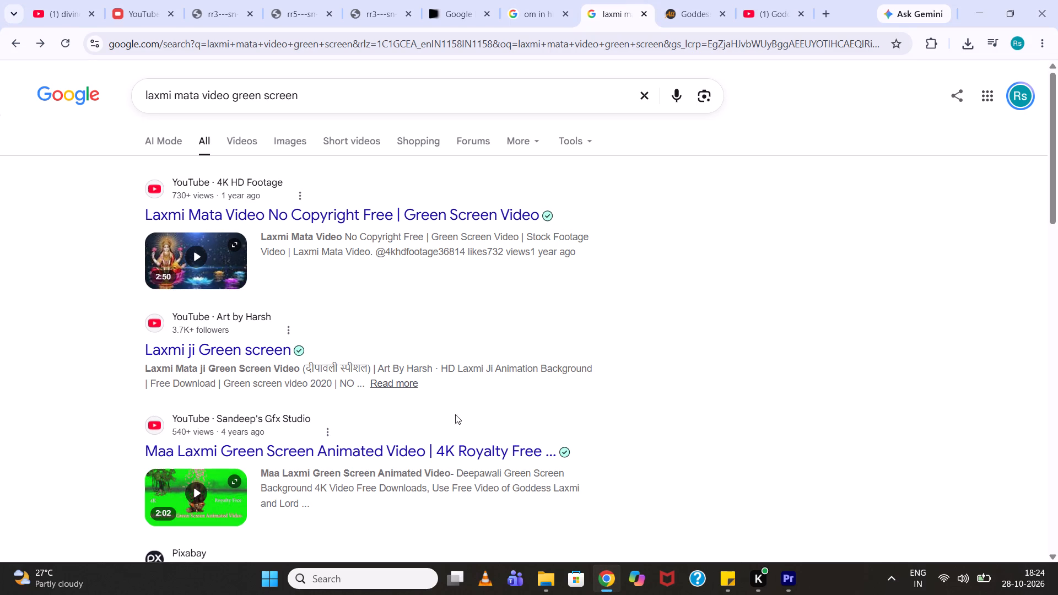
{"action": "left_click", "coordinate": [478, 53]}
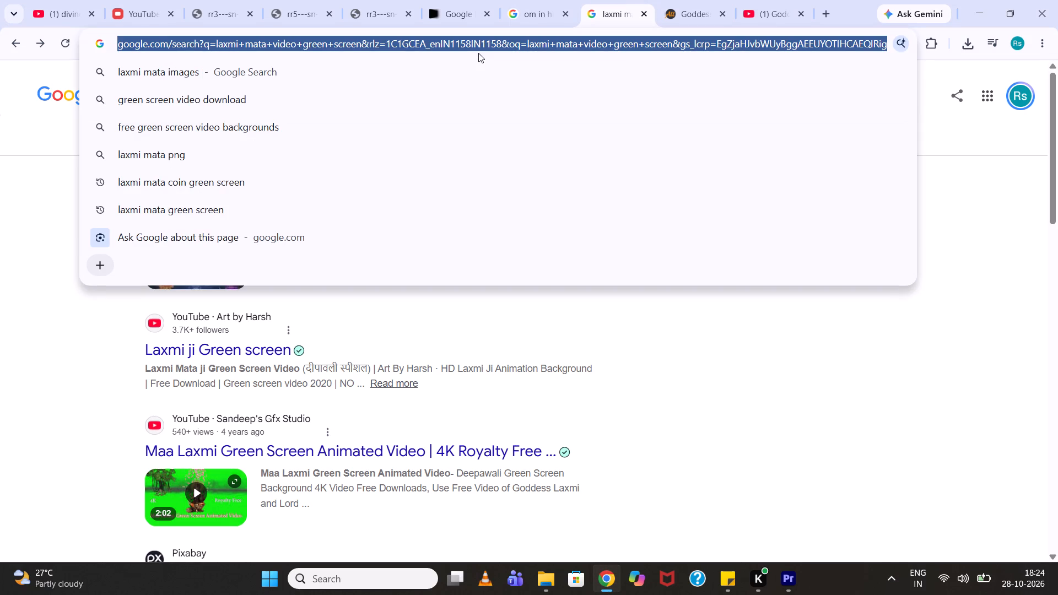
{"action": "type", "text": "laxmi mata"}
{"action": "key", "text": "space"}
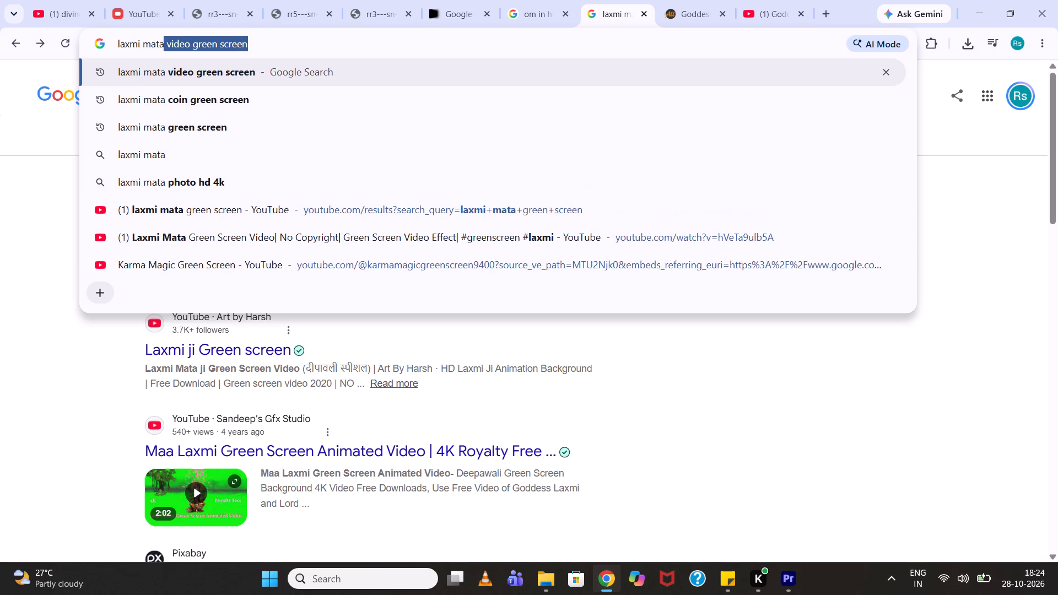
{"action": "type", "text": "png"}
{"action": "key", "text": "Return"}
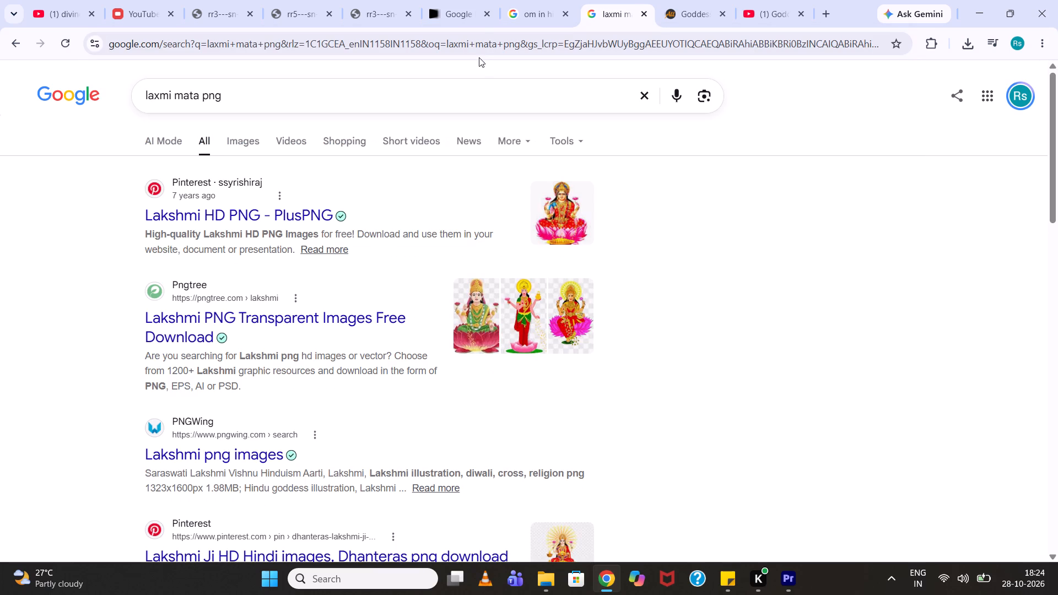
{"action": "left_click", "coordinate": [241, 137]}
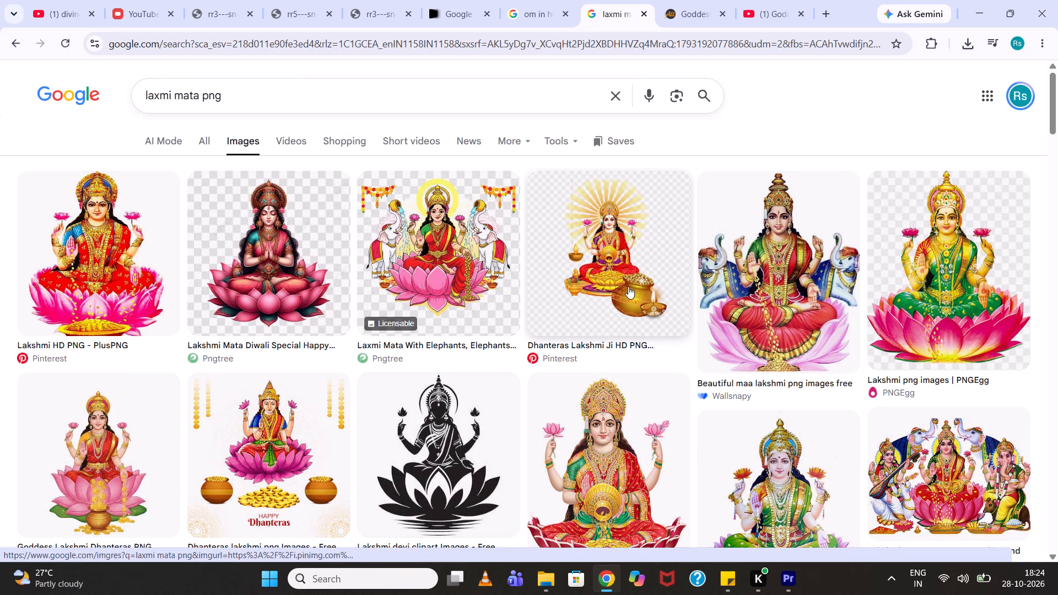
Browse the "laxmi mata png" image results for a goddess Lakshmi cutout suitable for the video.
{"action": "scroll", "coordinate": [630, 290], "scroll_direction": "down", "scroll_amount": 5}
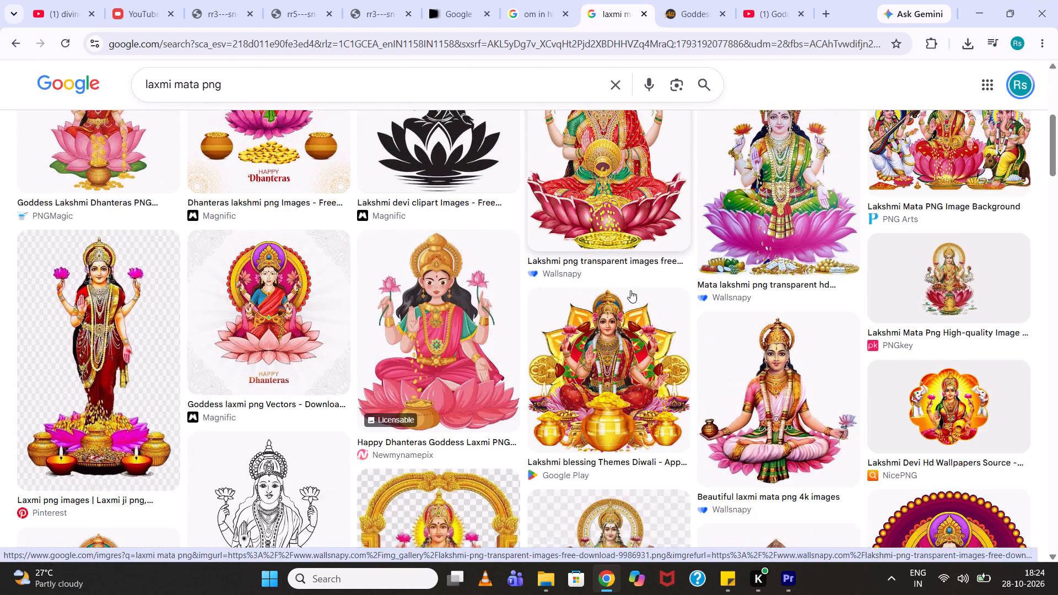
{"action": "scroll", "coordinate": [630, 290], "scroll_direction": "down", "scroll_amount": 1}
{"action": "scroll", "coordinate": [568, 294], "scroll_direction": "down", "scroll_amount": 2}
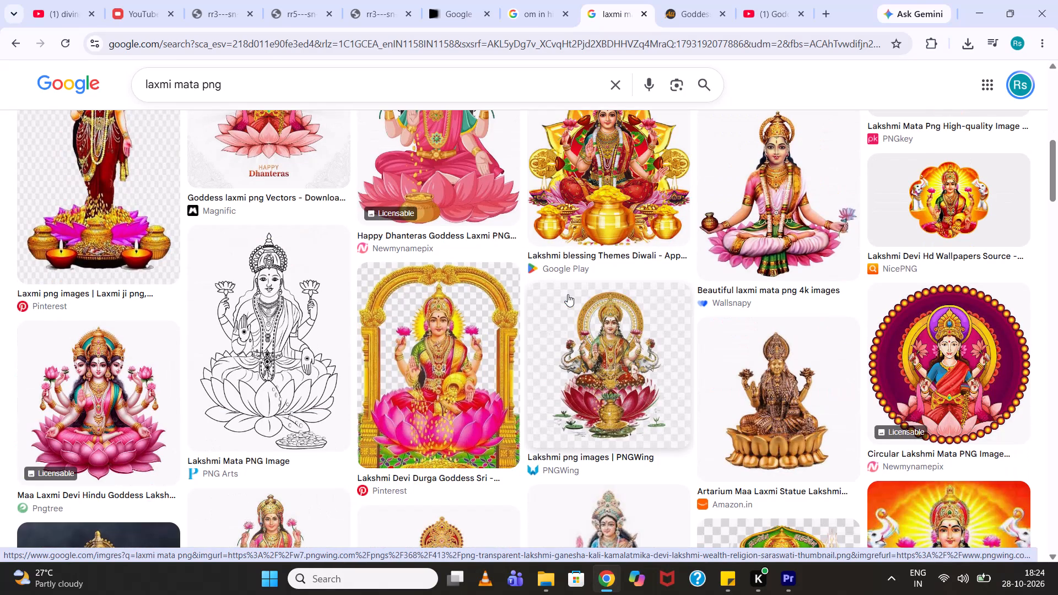
{"action": "scroll", "coordinate": [403, 252], "scroll_direction": "up", "scroll_amount": 1}
{"action": "scroll", "coordinate": [316, 242], "scroll_direction": "up", "scroll_amount": 1}
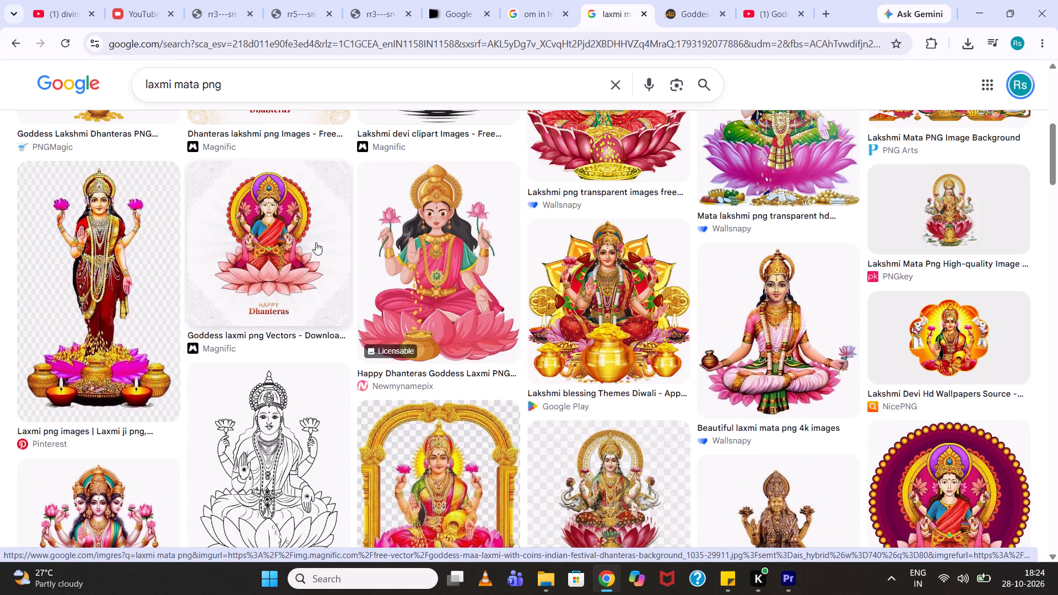
{"action": "scroll", "coordinate": [366, 253], "scroll_direction": "down", "scroll_amount": 3}
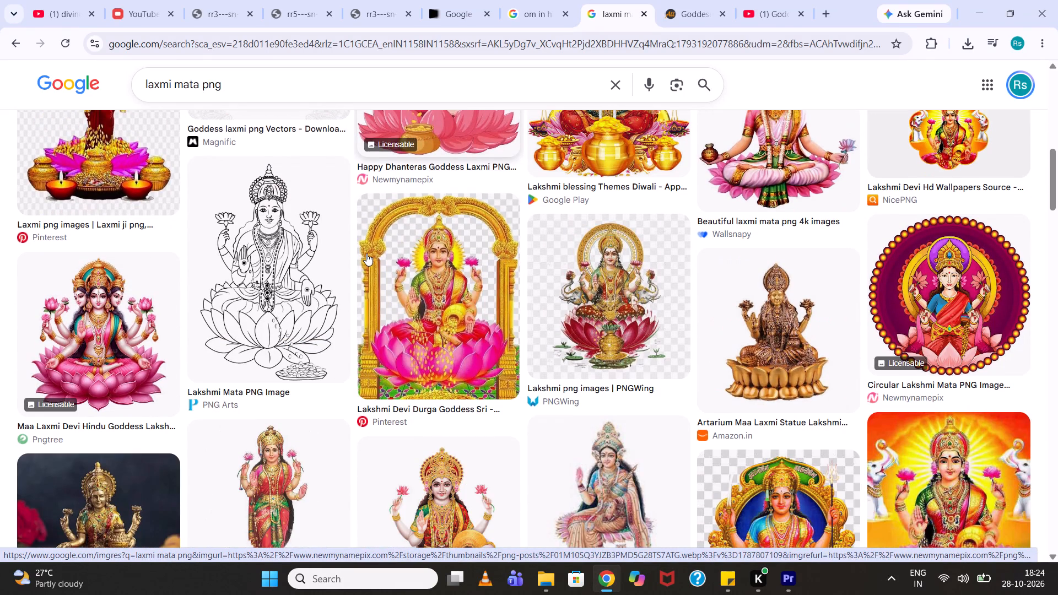
{"action": "scroll", "coordinate": [365, 252], "scroll_direction": "down", "scroll_amount": 2}
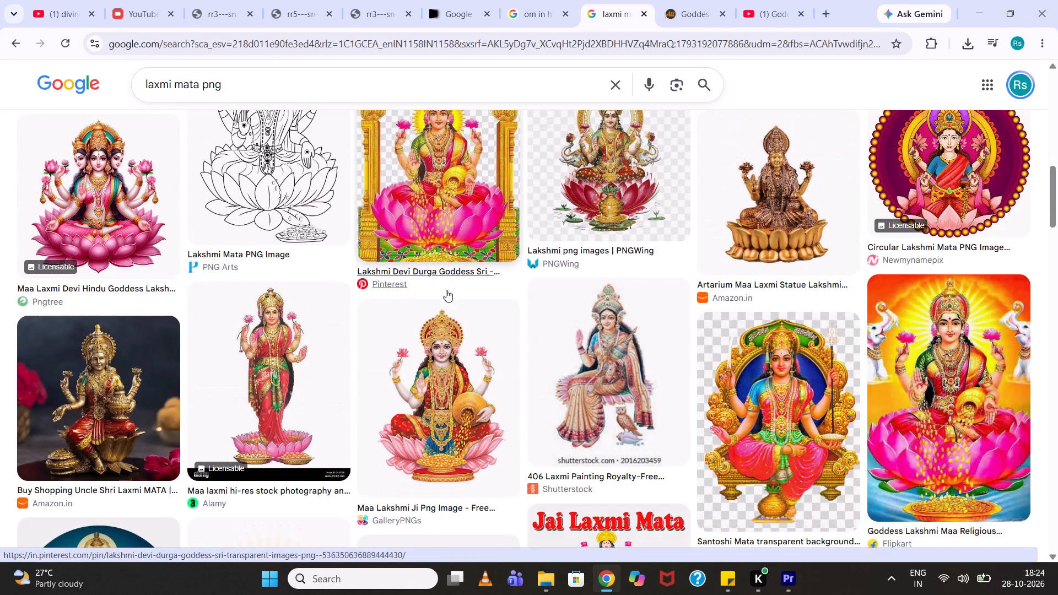
{"action": "scroll", "coordinate": [468, 319], "scroll_direction": "down", "scroll_amount": 1}
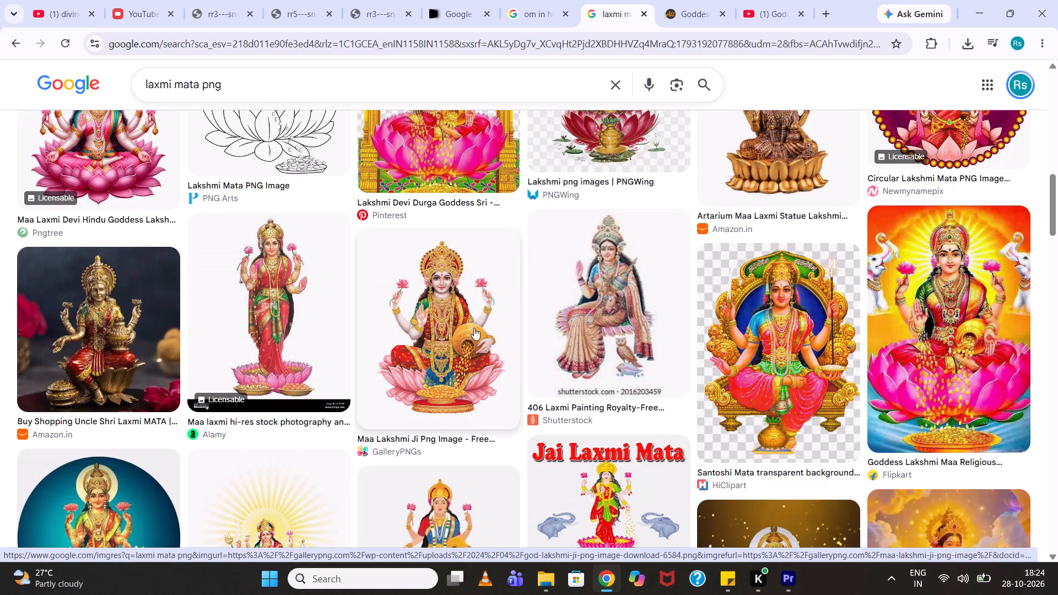
{"action": "scroll", "coordinate": [472, 328], "scroll_direction": "down", "scroll_amount": 4}
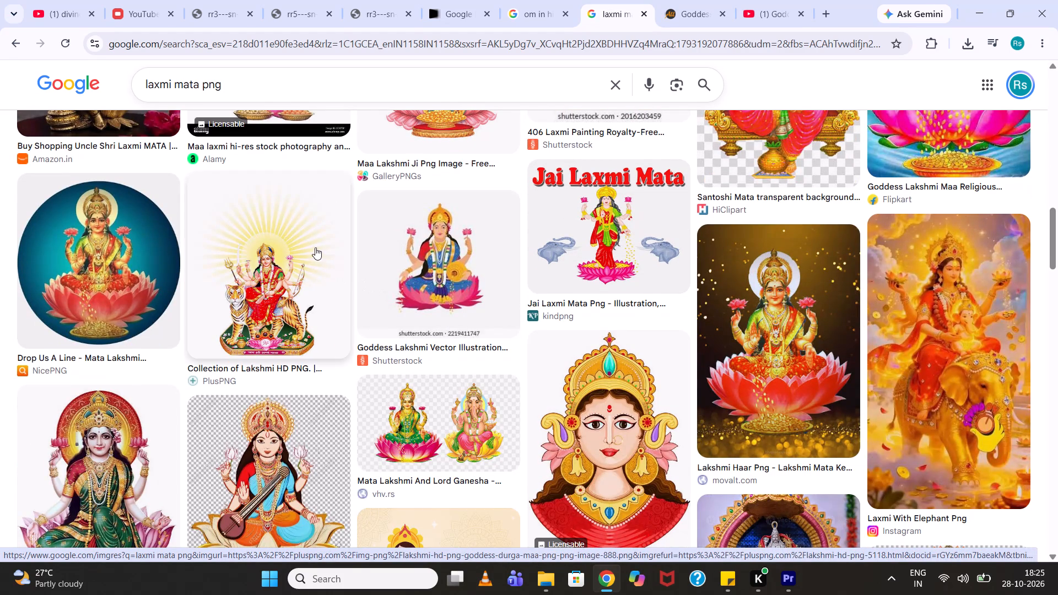
{"action": "scroll", "coordinate": [315, 247], "scroll_direction": "down", "scroll_amount": 6}
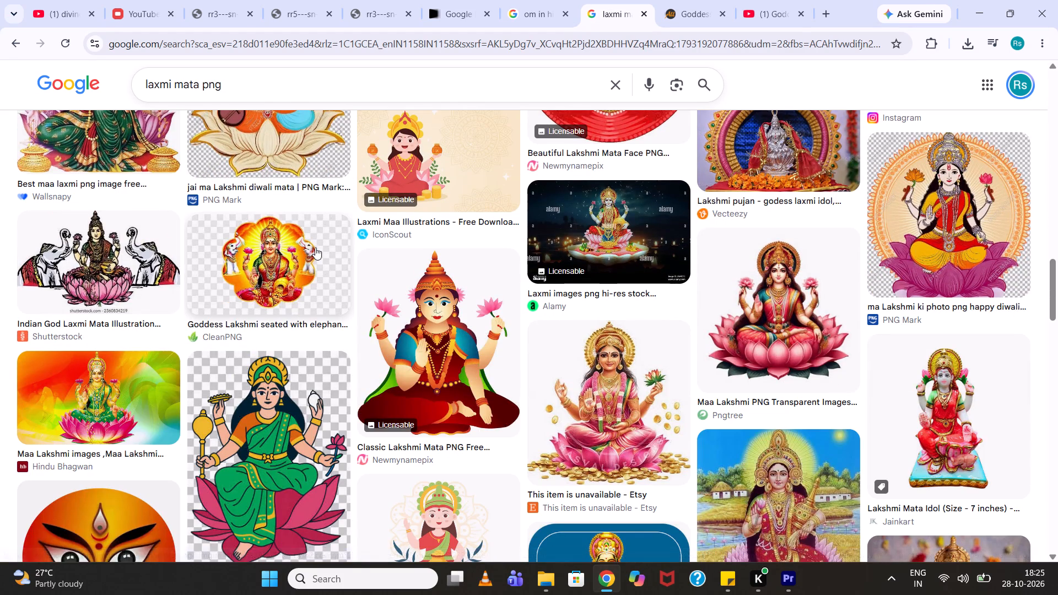
{"action": "scroll", "coordinate": [315, 247], "scroll_direction": "down", "scroll_amount": 3}
{"action": "scroll", "coordinate": [461, 339], "scroll_direction": "down", "scroll_amount": 2}
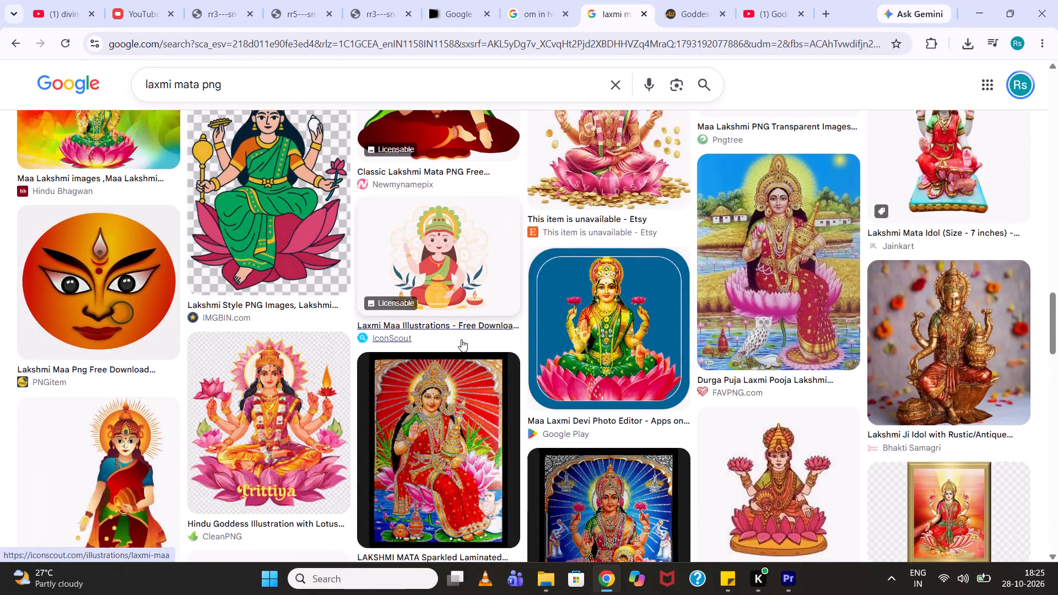
{"action": "scroll", "coordinate": [461, 339], "scroll_direction": "down", "scroll_amount": 5}
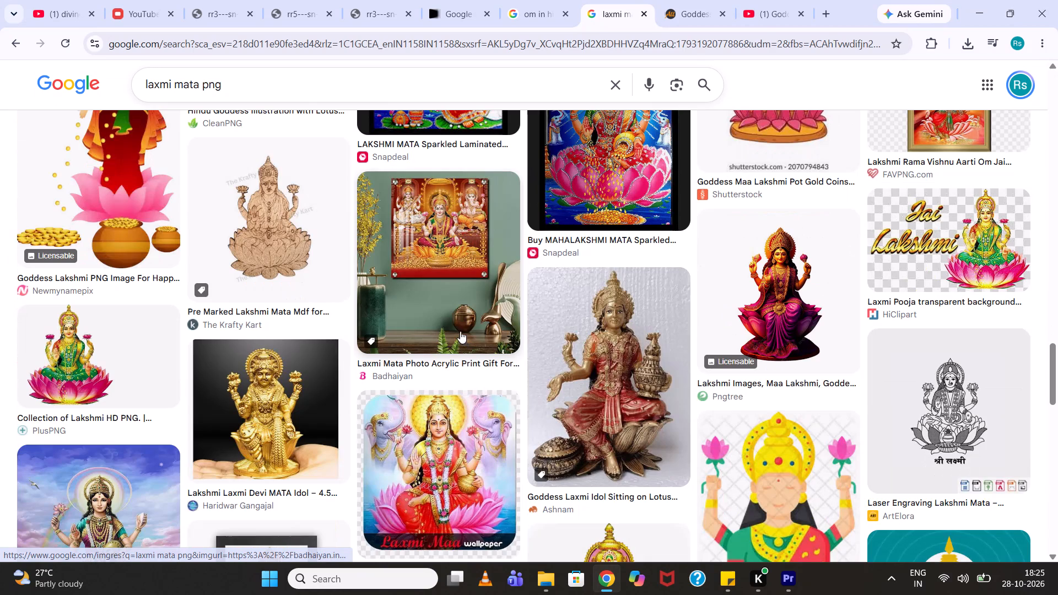
{"action": "scroll", "coordinate": [462, 320], "scroll_direction": "down", "scroll_amount": 4}
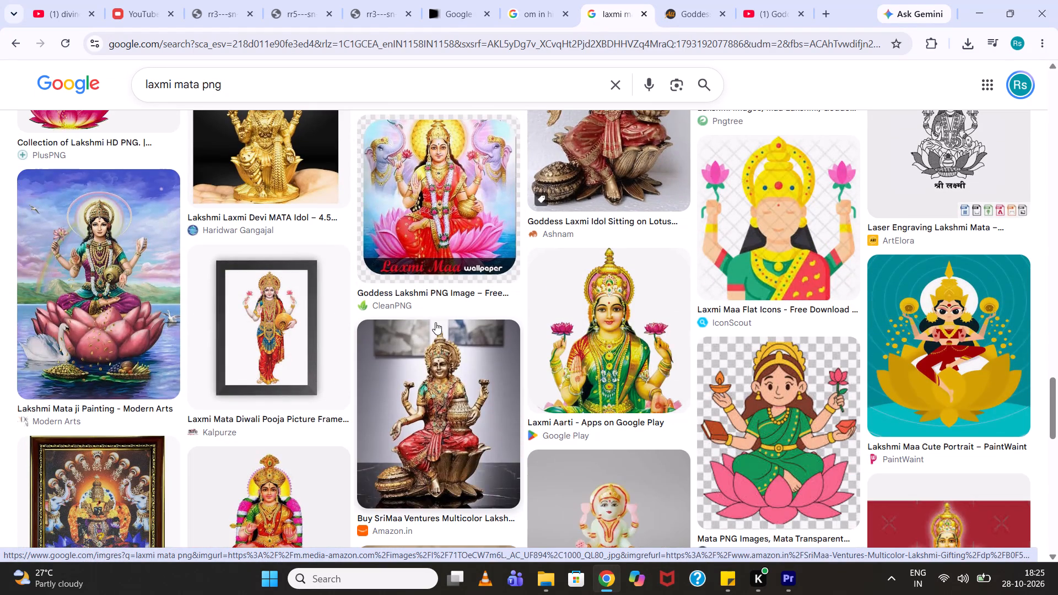
{"action": "scroll", "coordinate": [435, 322], "scroll_direction": "down", "scroll_amount": 7}
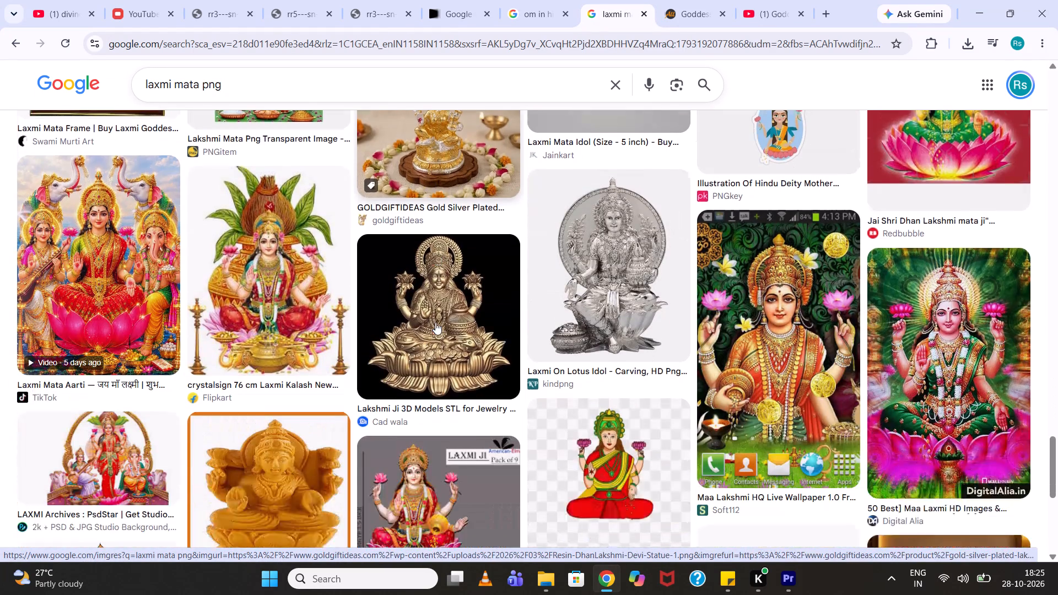
{"action": "scroll", "coordinate": [435, 322], "scroll_direction": "down", "scroll_amount": 12}
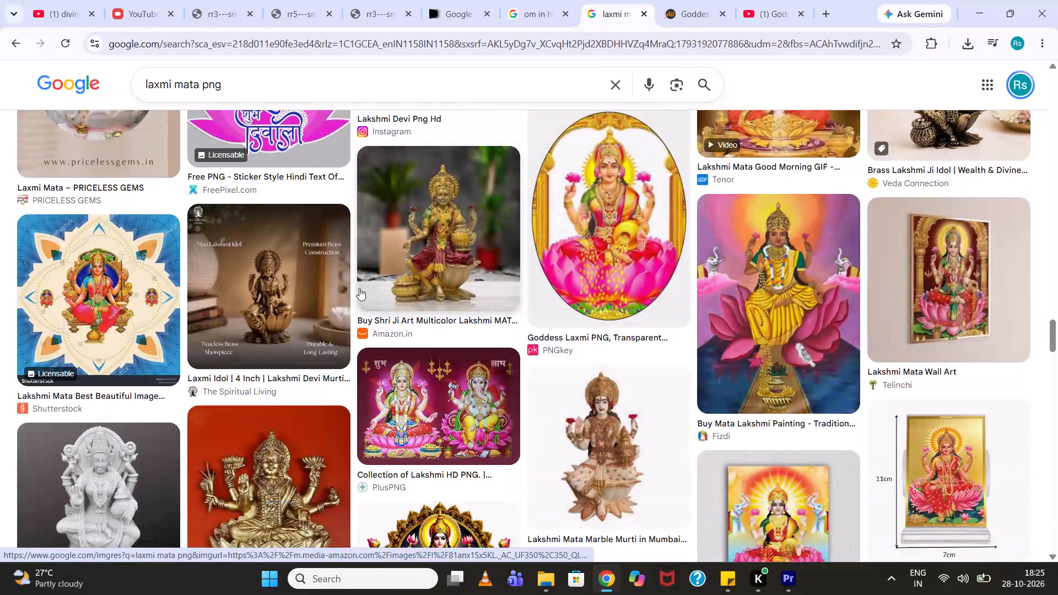
{"action": "scroll", "coordinate": [337, 300], "scroll_direction": "down", "scroll_amount": 15}
{"action": "scroll", "coordinate": [337, 300], "scroll_direction": "up", "scroll_amount": 4}
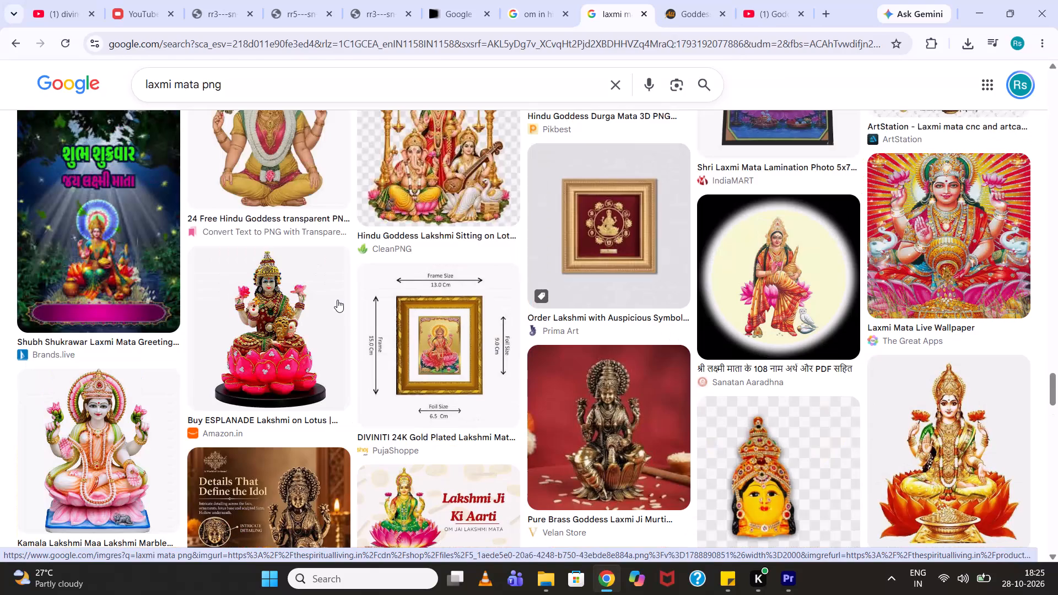
{"action": "scroll", "coordinate": [337, 300], "scroll_direction": "down", "scroll_amount": 4}
{"action": "scroll", "coordinate": [337, 300], "scroll_direction": "up", "scroll_amount": 2}
{"action": "scroll", "coordinate": [337, 300], "scroll_direction": "down", "scroll_amount": 2}
{"action": "scroll", "coordinate": [337, 300], "scroll_direction": "up", "scroll_amount": 2}
{"action": "scroll", "coordinate": [337, 300], "scroll_direction": "down", "scroll_amount": 4}
{"action": "scroll", "coordinate": [337, 300], "scroll_direction": "up", "scroll_amount": 2}
{"action": "scroll", "coordinate": [337, 300], "scroll_direction": "down", "scroll_amount": 5}
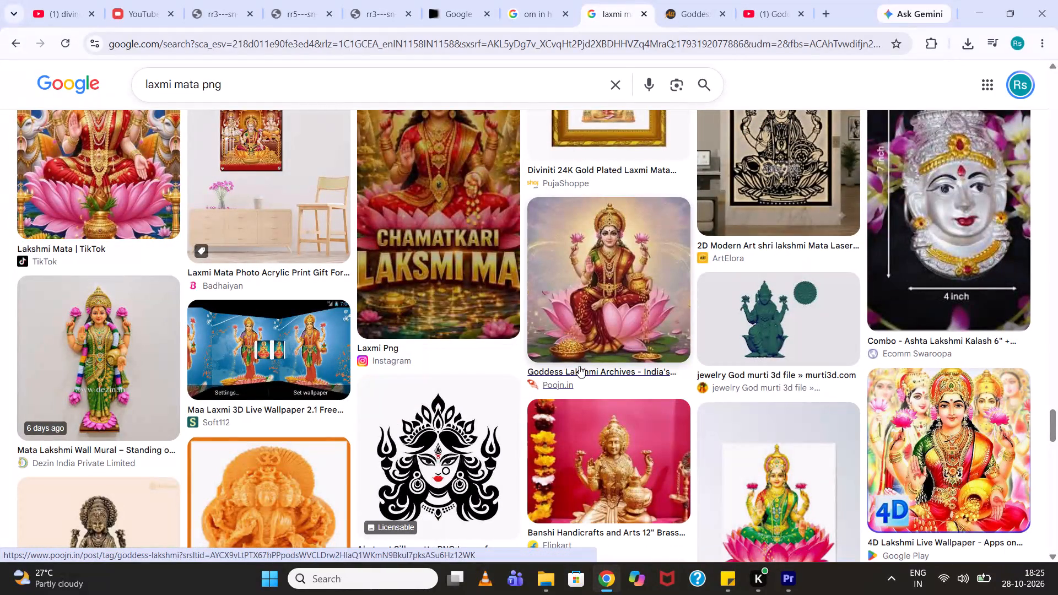
{"action": "scroll", "coordinate": [579, 338], "scroll_direction": "down", "scroll_amount": 5}
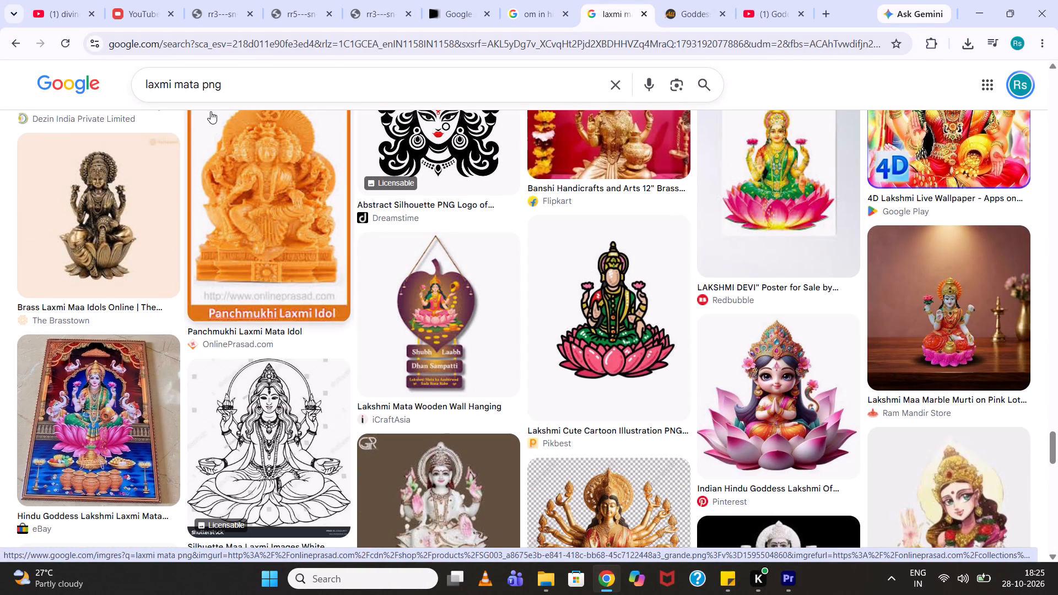
{"action": "scroll", "coordinate": [233, 162], "scroll_direction": "down", "scroll_amount": 5}
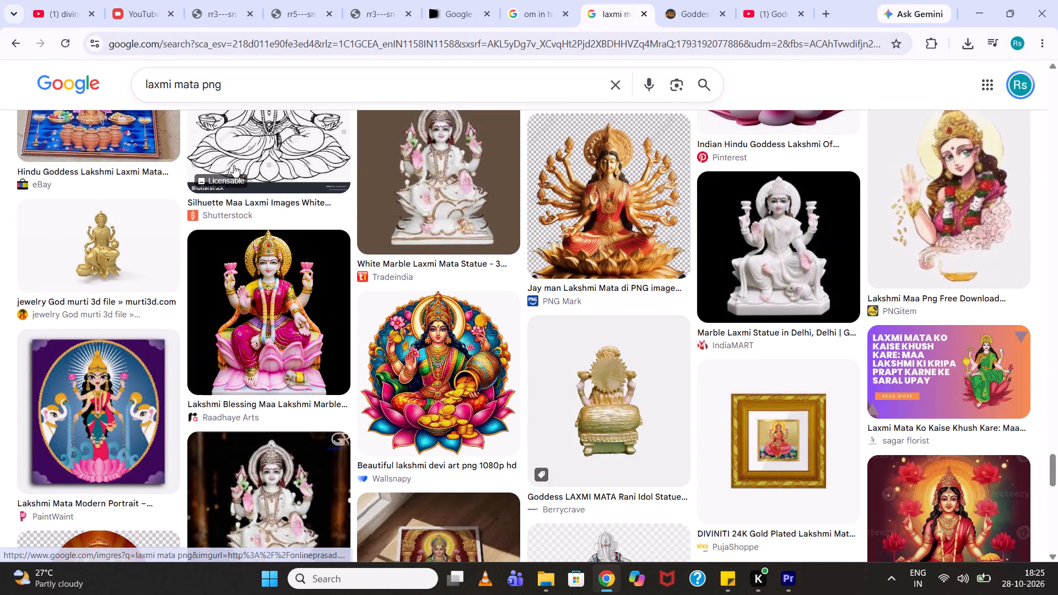
{"action": "scroll", "coordinate": [238, 167], "scroll_direction": "down", "scroll_amount": 5}
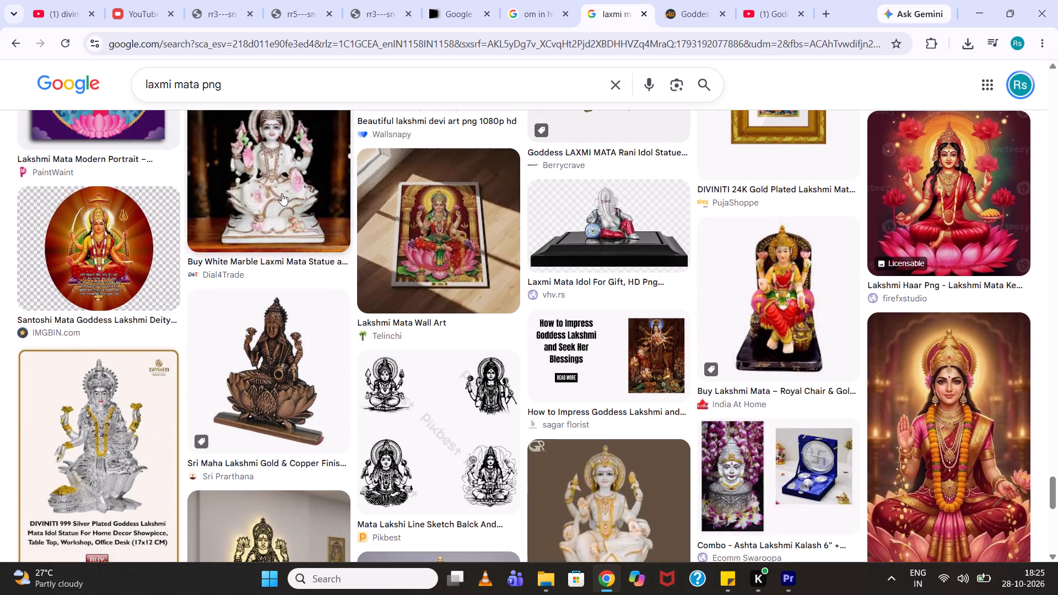
{"action": "scroll", "coordinate": [287, 197], "scroll_direction": "down", "scroll_amount": 3}
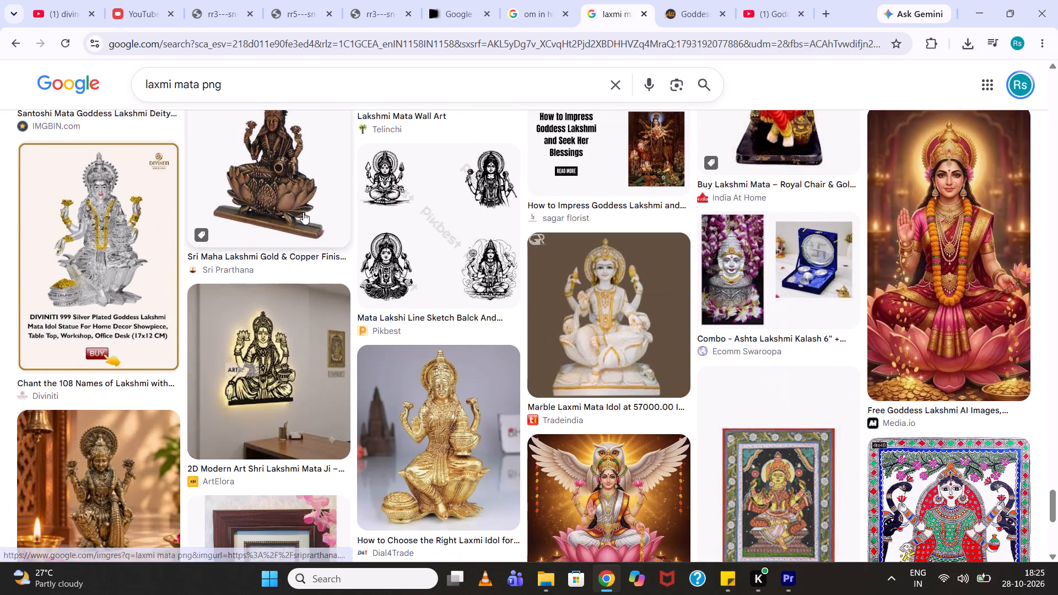
{"action": "scroll", "coordinate": [388, 253], "scroll_direction": "down", "scroll_amount": 9}
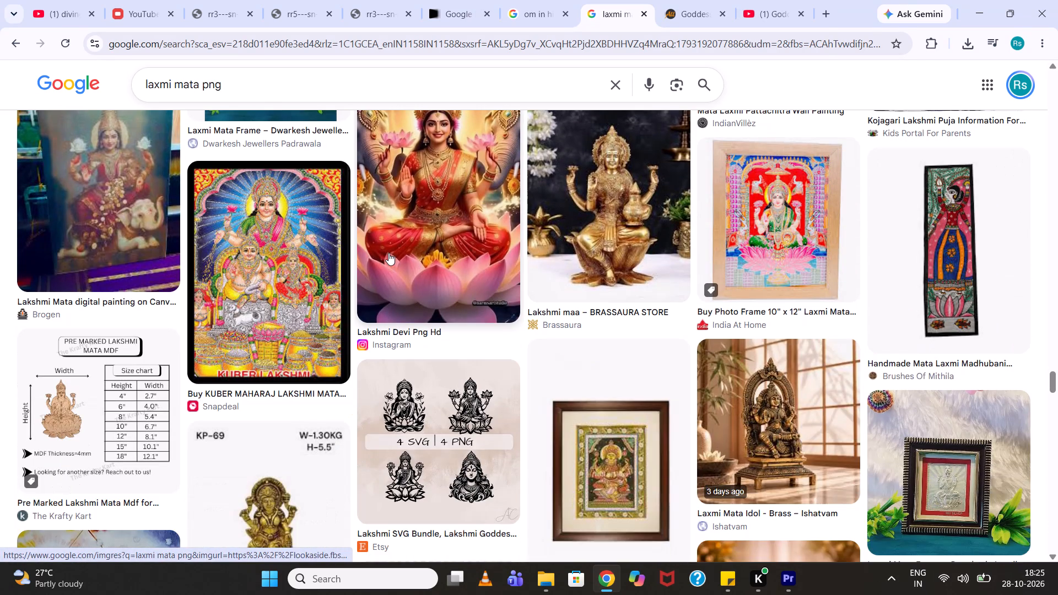
{"action": "scroll", "coordinate": [388, 253], "scroll_direction": "down", "scroll_amount": 8}
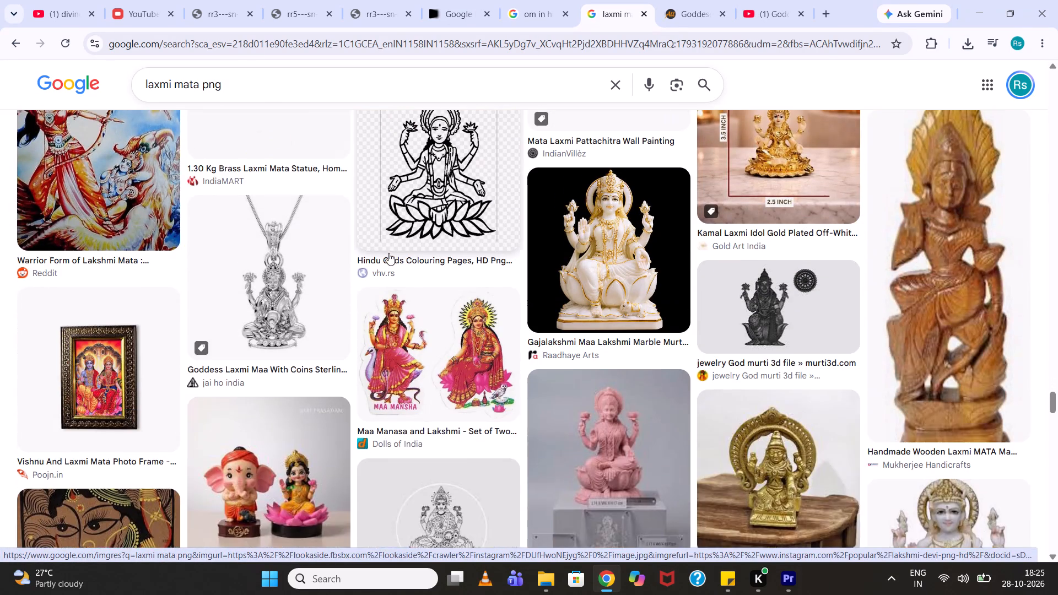
{"action": "scroll", "coordinate": [388, 253], "scroll_direction": "down", "scroll_amount": 10}
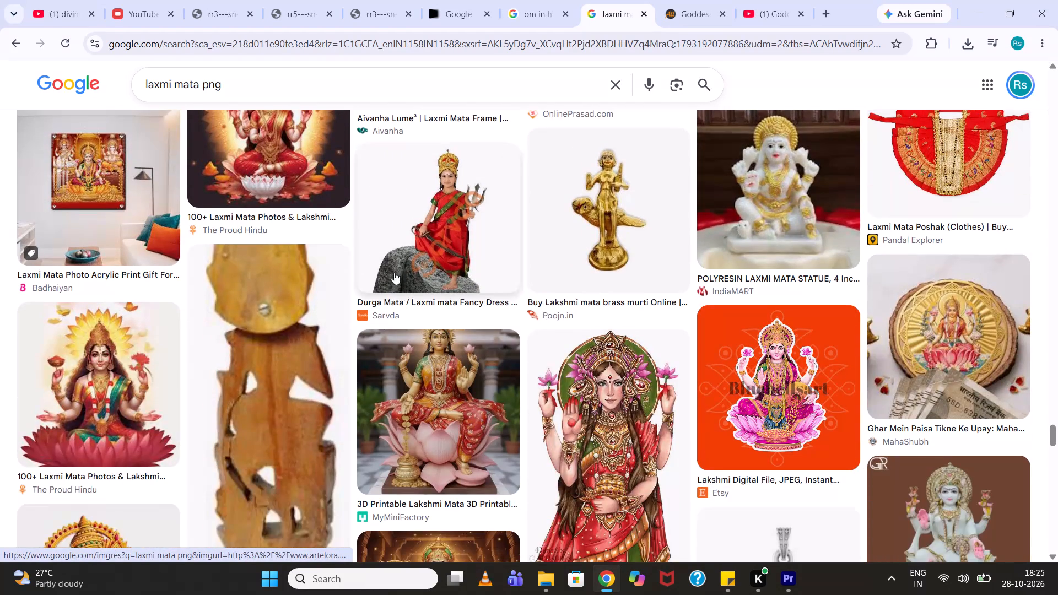
{"action": "scroll", "coordinate": [399, 272], "scroll_direction": "down", "scroll_amount": 6}
{"action": "scroll", "coordinate": [464, 255], "scroll_direction": "up", "scroll_amount": 2}
{"action": "scroll", "coordinate": [479, 242], "scroll_direction": "down", "scroll_amount": 2}
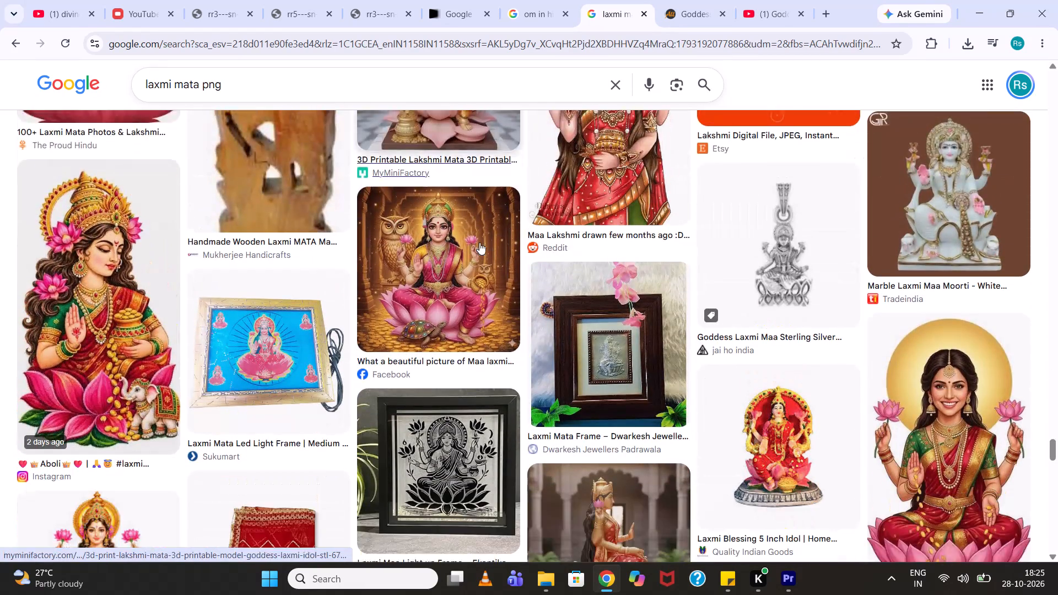
{"action": "scroll", "coordinate": [479, 242], "scroll_direction": "down", "scroll_amount": 3}
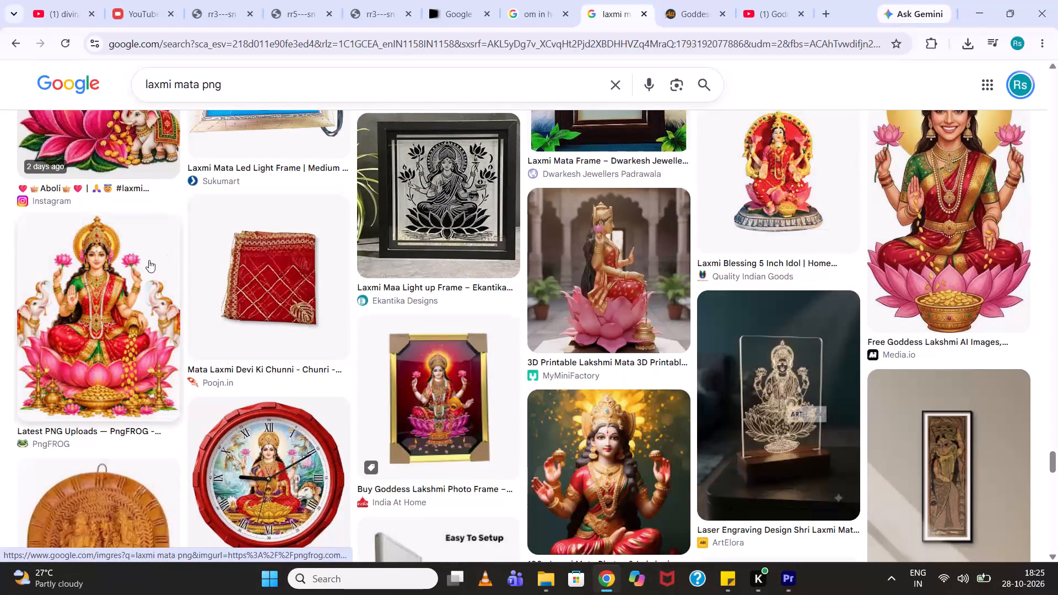
{"action": "left_click", "coordinate": [149, 260]}
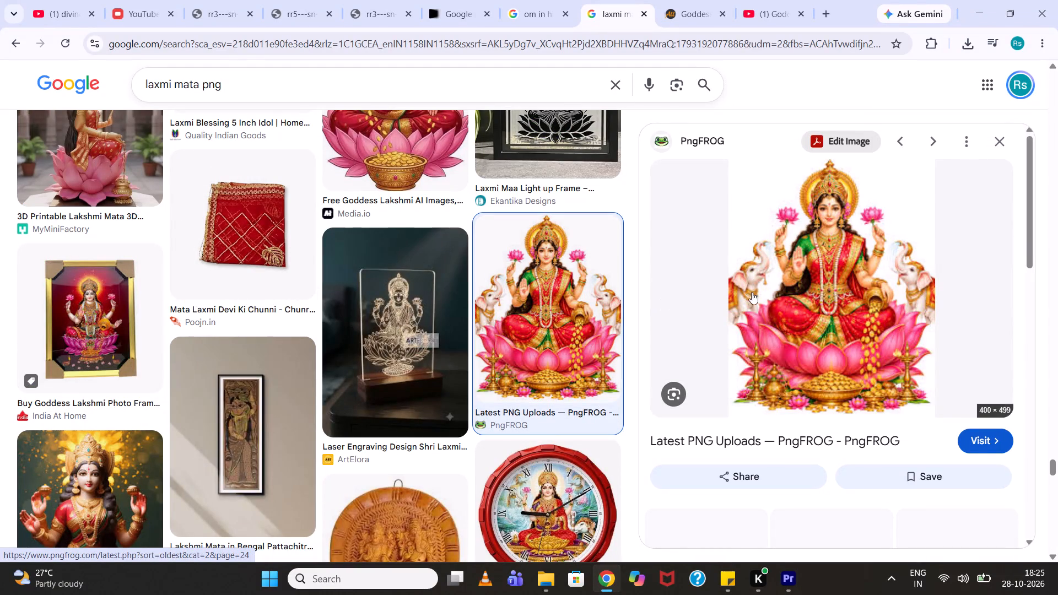
{"action": "right_click", "coordinate": [759, 292]}
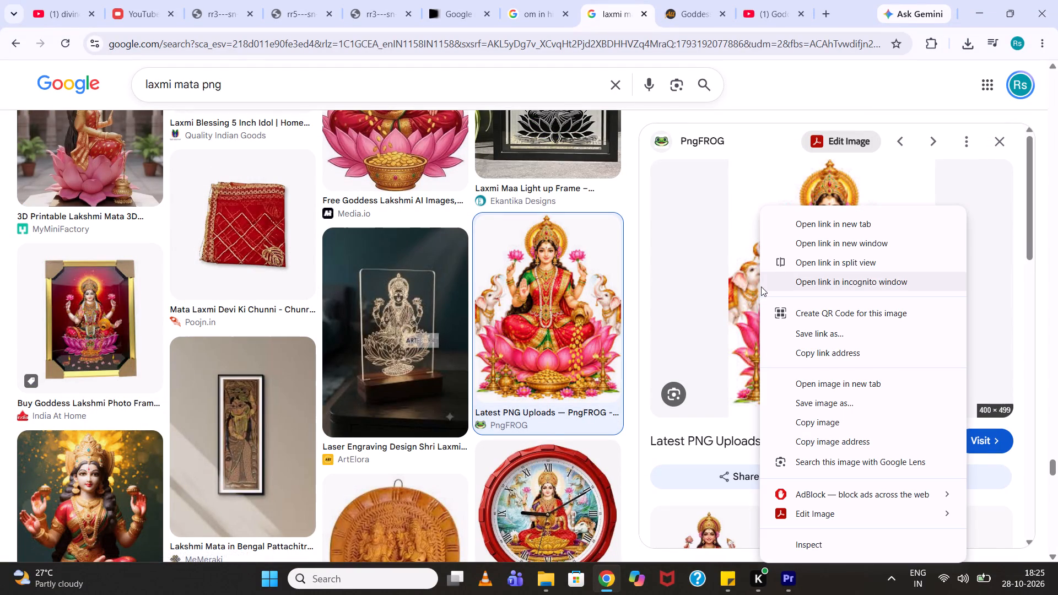
{"action": "left_click", "coordinate": [712, 242]}
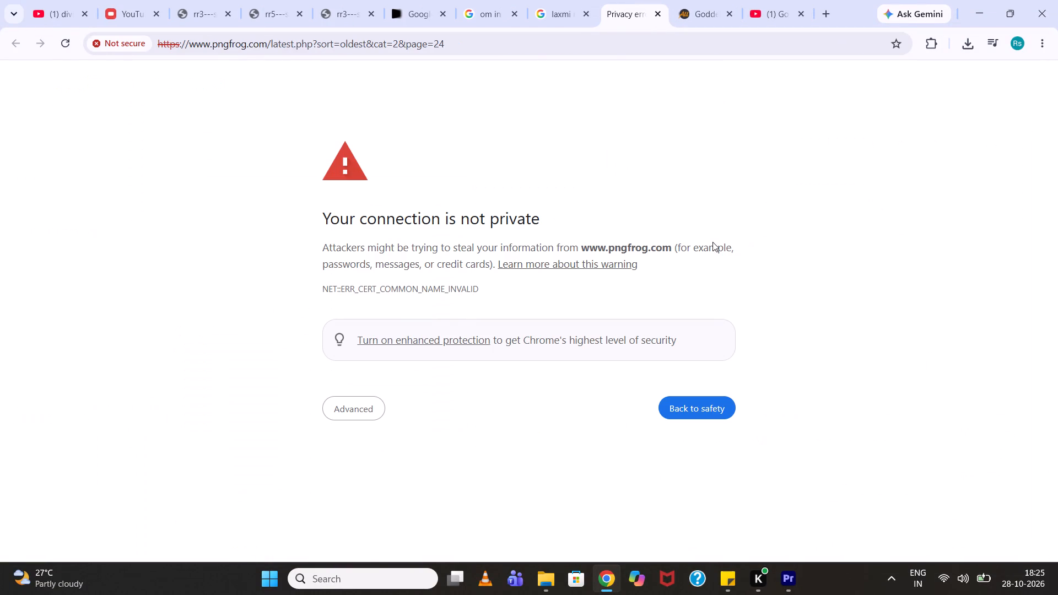
{"action": "left_click", "coordinate": [375, 405]}
{"action": "scroll", "coordinate": [381, 401], "scroll_direction": "down", "scroll_amount": 2}
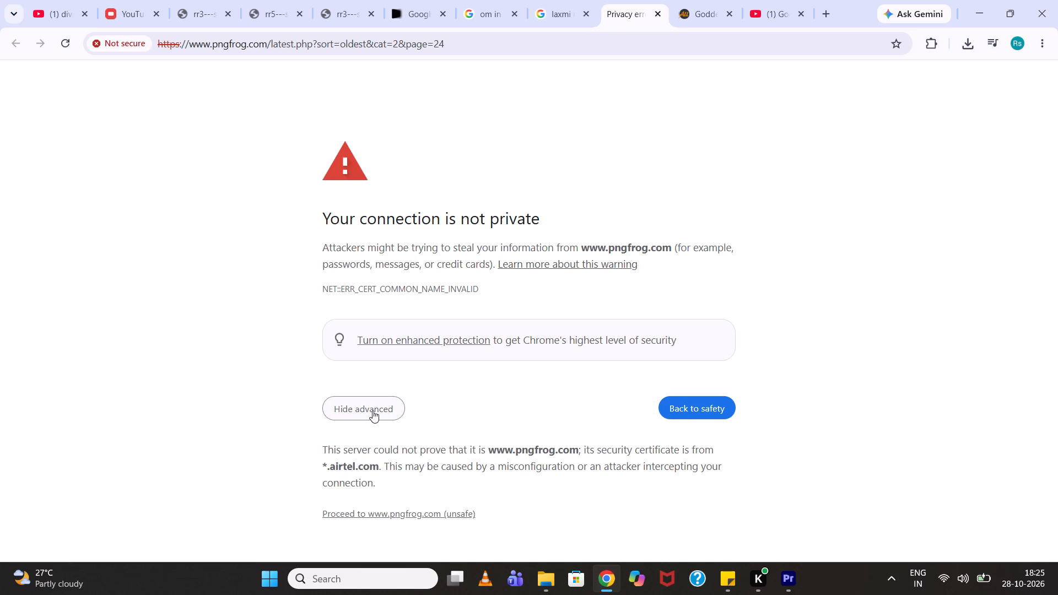
{"action": "scroll", "coordinate": [505, 447], "scroll_direction": "down", "scroll_amount": 5}
{"action": "left_click", "coordinate": [450, 512]}
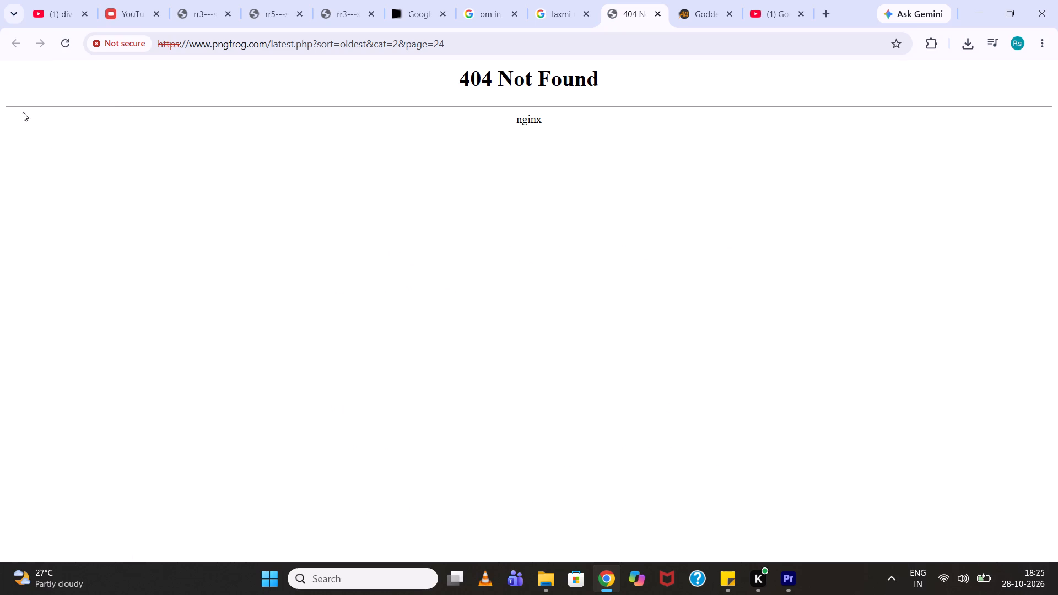
Close the PngFROG page and browse further through the "laxmi mata png" image results for a usable Lakshmi cutout.
{"action": "left_click", "coordinate": [656, 12]}
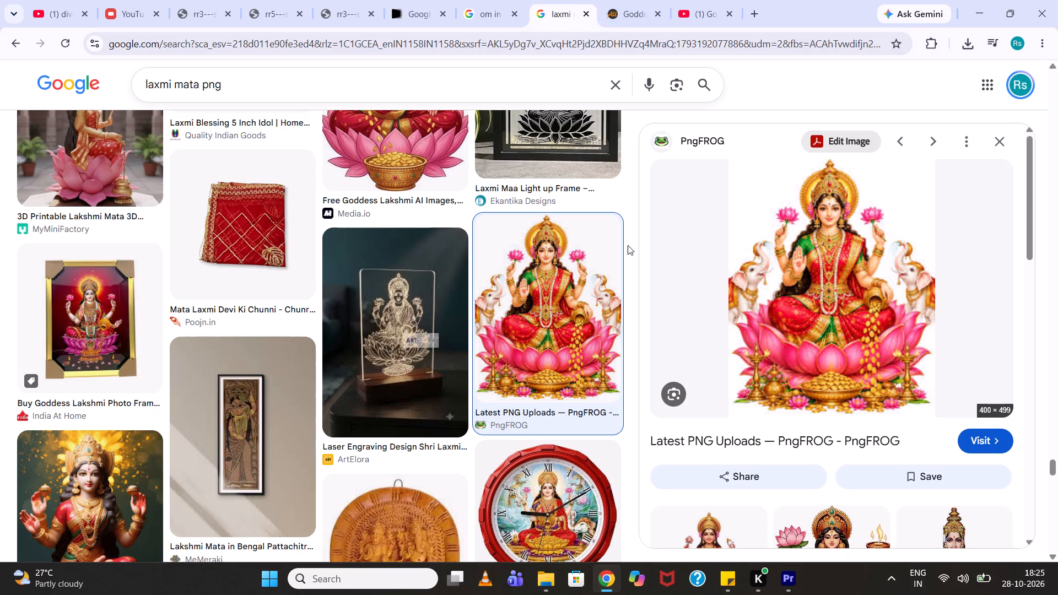
{"action": "scroll", "coordinate": [801, 288], "scroll_direction": "down", "scroll_amount": 2}
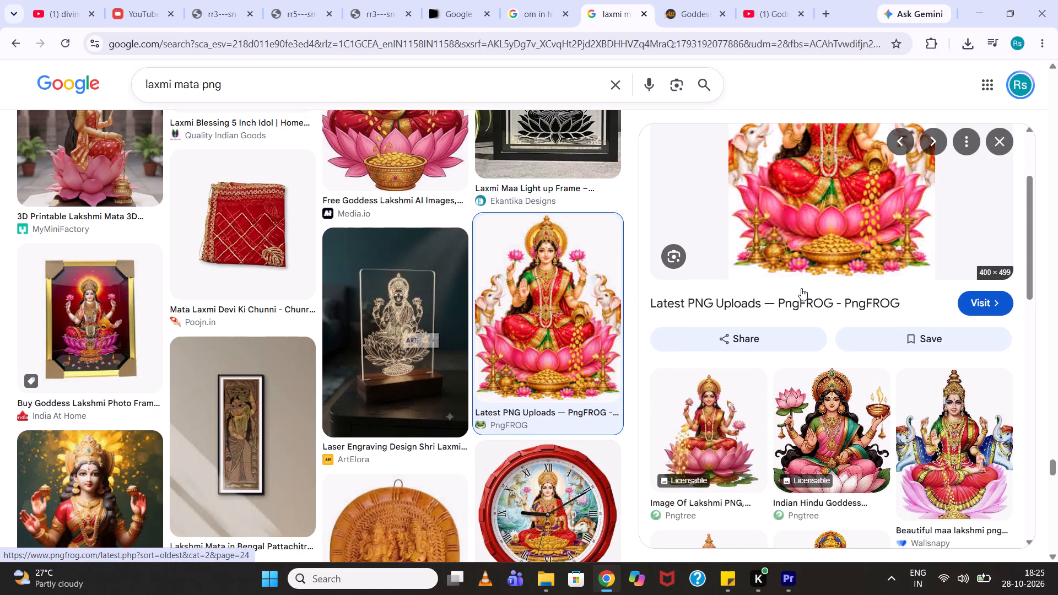
{"action": "scroll", "coordinate": [551, 354], "scroll_direction": "down", "scroll_amount": 4}
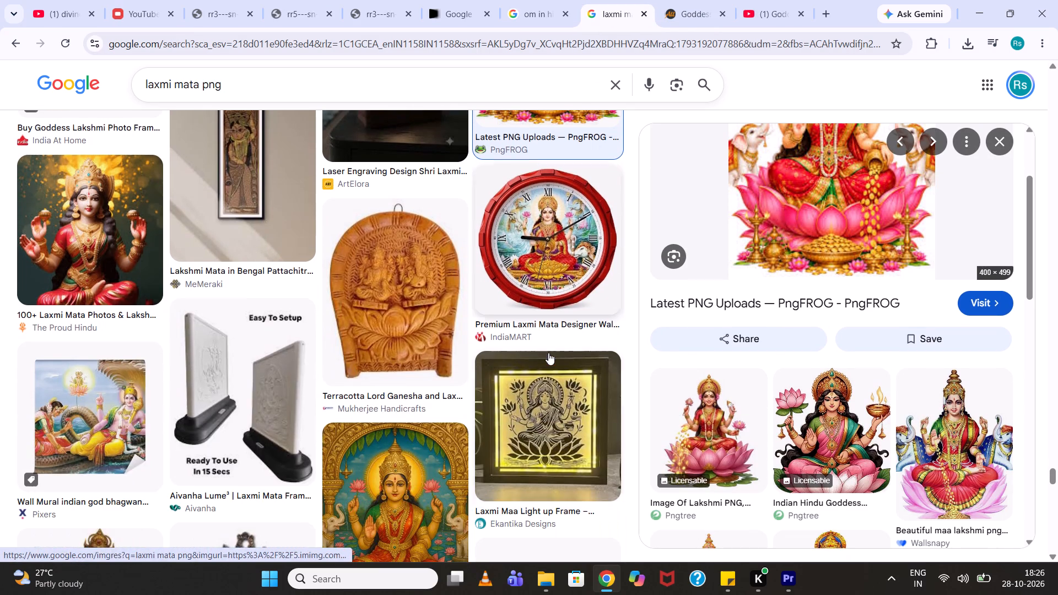
{"action": "scroll", "coordinate": [516, 309], "scroll_direction": "down", "scroll_amount": 6}
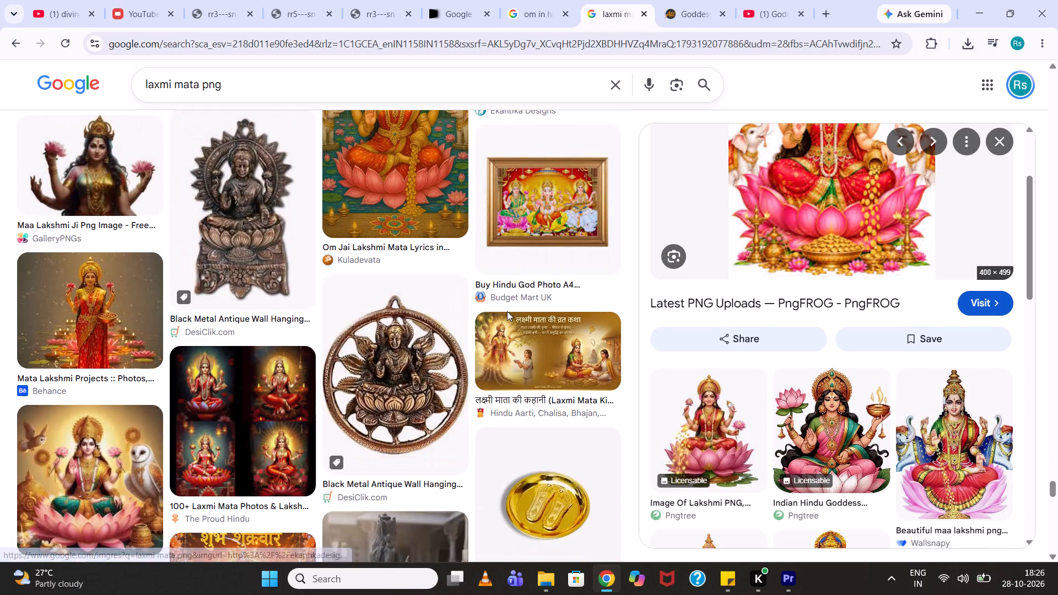
{"action": "scroll", "coordinate": [496, 316], "scroll_direction": "down", "scroll_amount": 6}
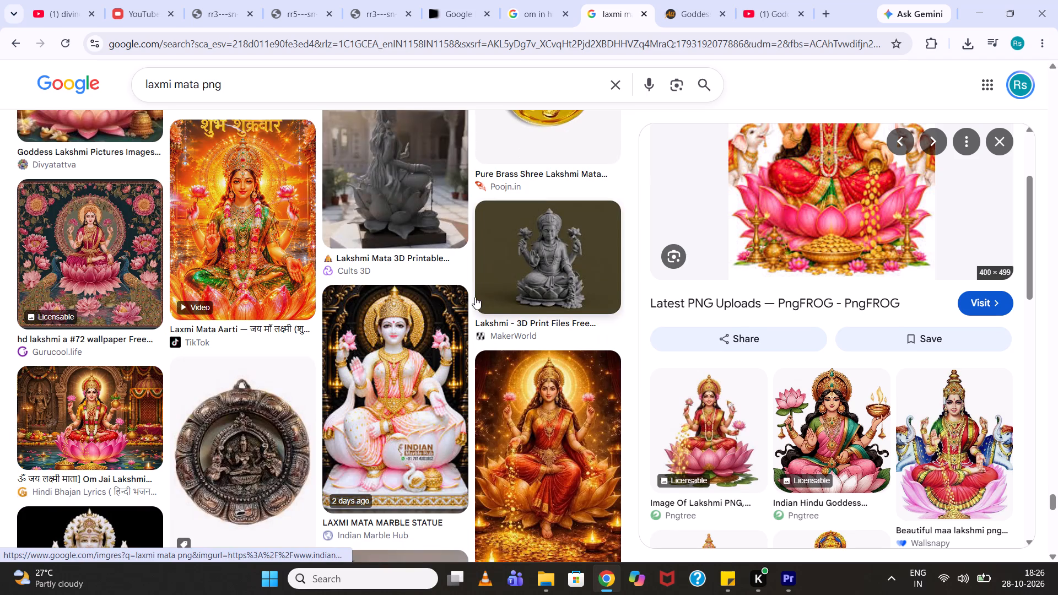
{"action": "scroll", "coordinate": [475, 297], "scroll_direction": "down", "scroll_amount": 5}
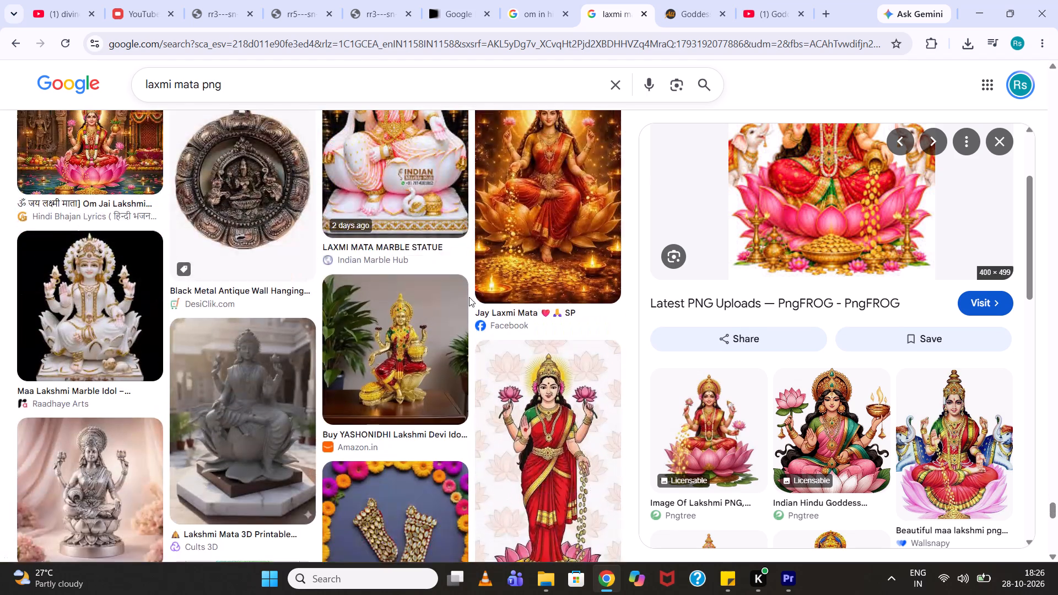
{"action": "scroll", "coordinate": [469, 297], "scroll_direction": "down", "scroll_amount": 8}
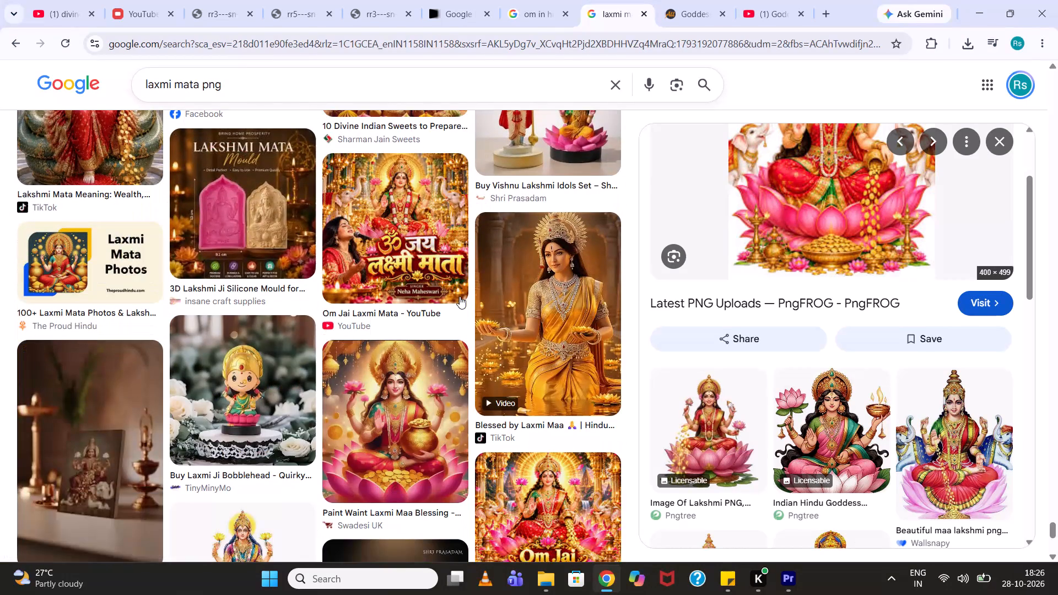
{"action": "scroll", "coordinate": [460, 296], "scroll_direction": "down", "scroll_amount": 5}
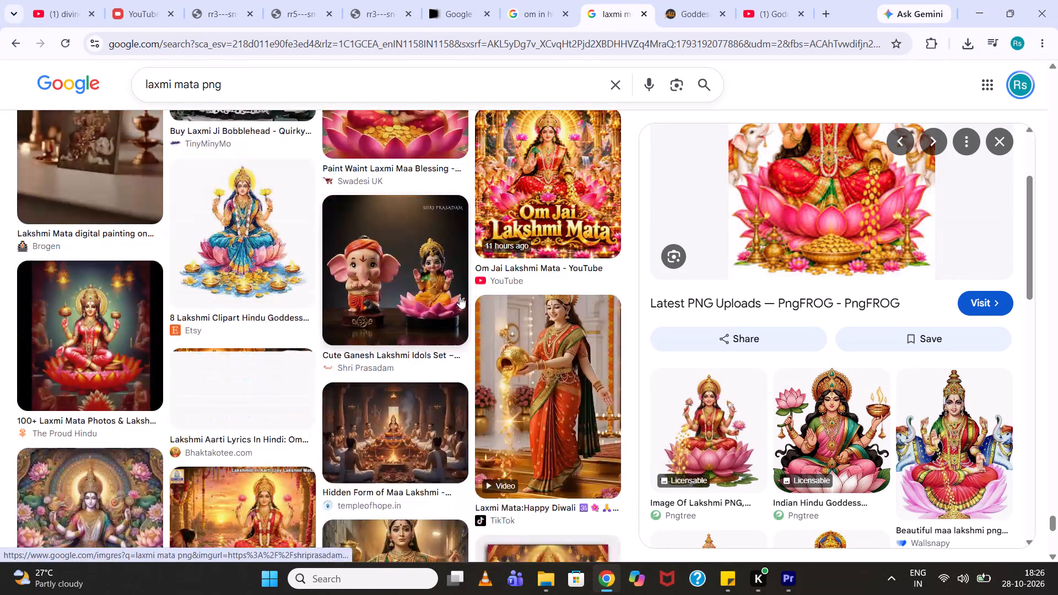
{"action": "scroll", "coordinate": [460, 296], "scroll_direction": "down", "scroll_amount": 4}
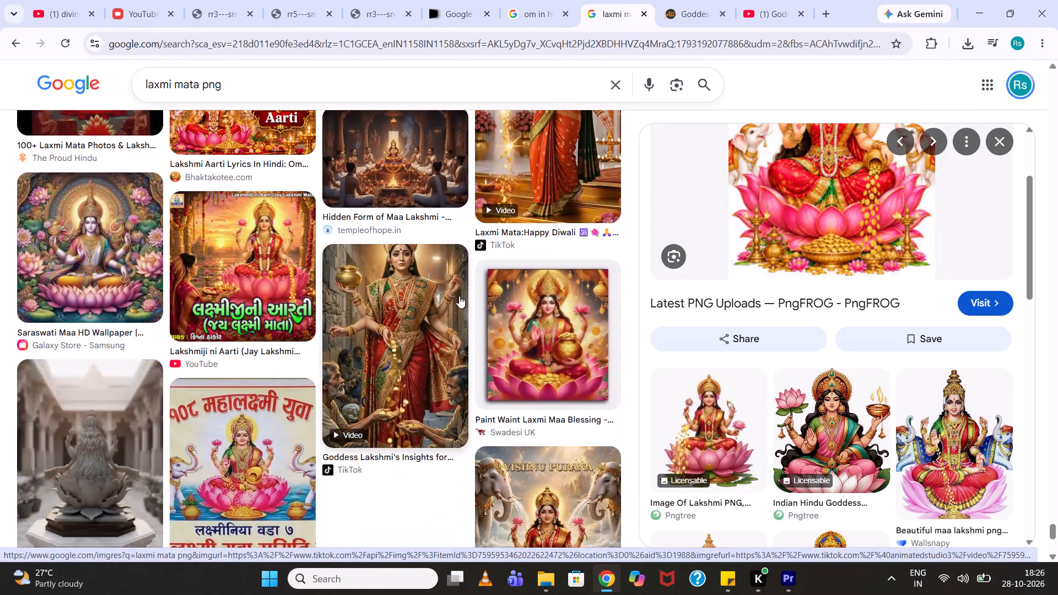
{"action": "scroll", "coordinate": [459, 296], "scroll_direction": "down", "scroll_amount": 2}
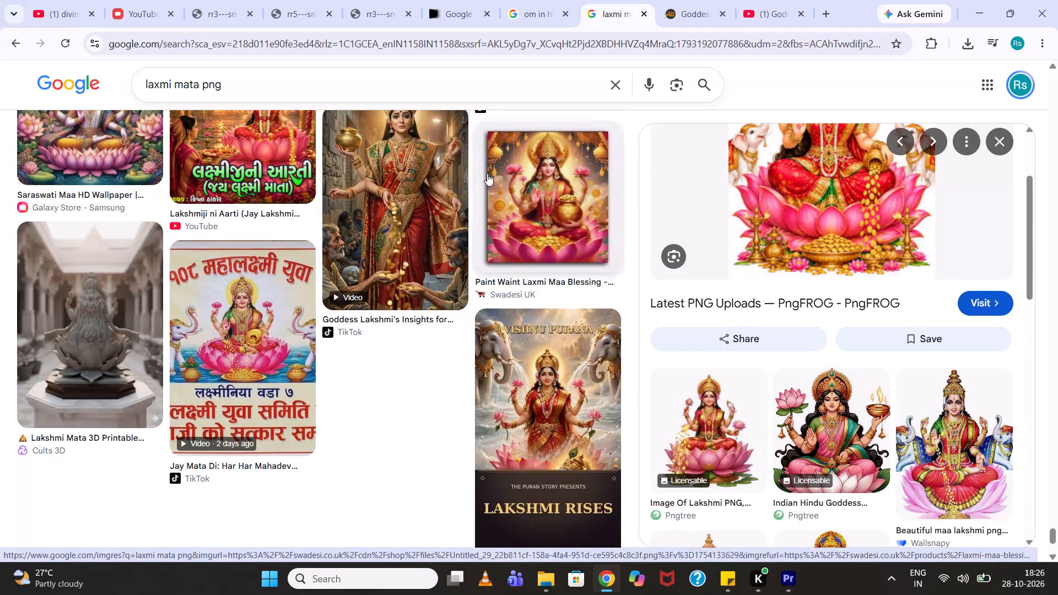
Check the open AllDesignCreative page, and examine its Goddess Lakshmi Worship Motion Background YouTube page's description and related videos for usable footage.
{"action": "left_click", "coordinate": [724, 0]}
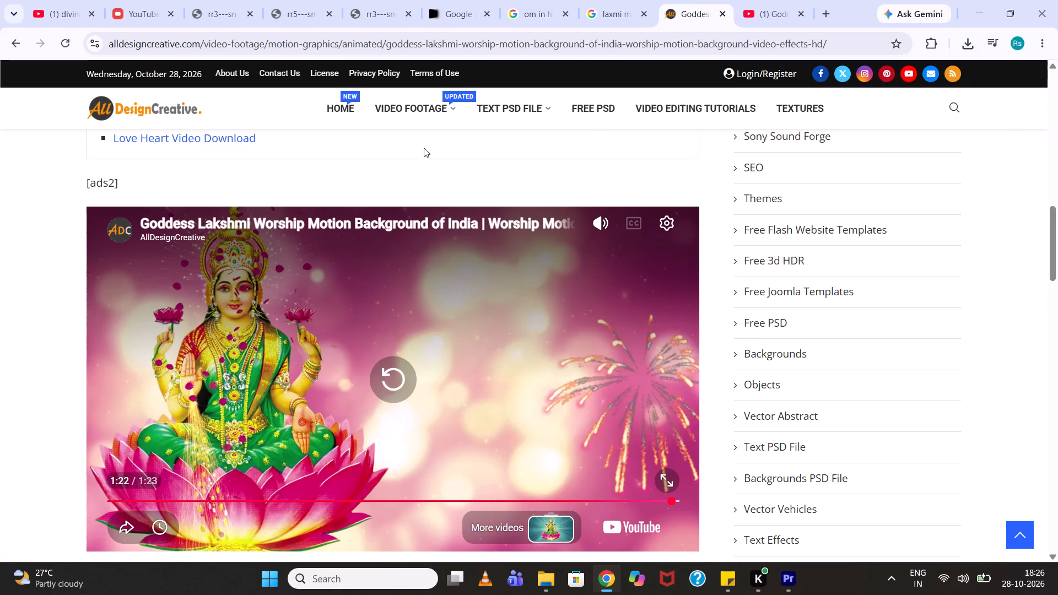
{"action": "left_click", "coordinate": [798, 0]}
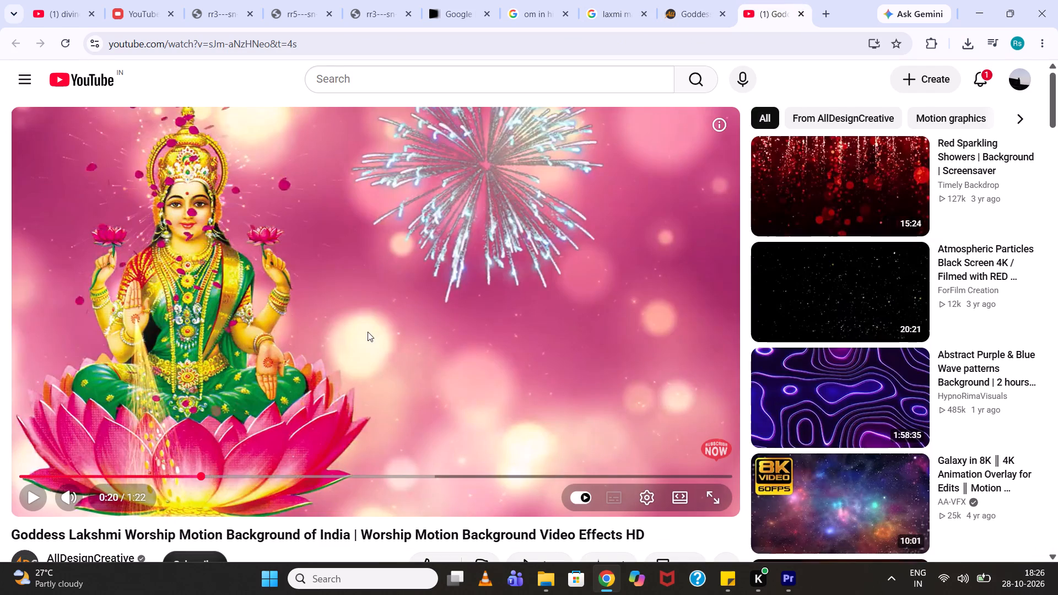
{"action": "scroll", "coordinate": [439, 338], "scroll_direction": "down", "scroll_amount": 4}
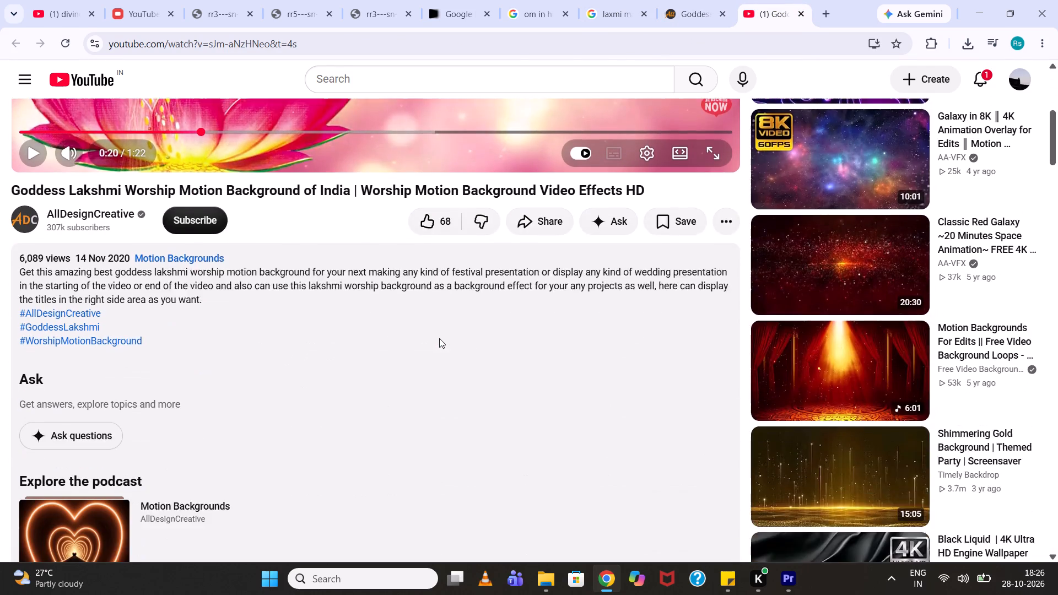
{"action": "scroll", "coordinate": [439, 338], "scroll_direction": "down", "scroll_amount": 2}
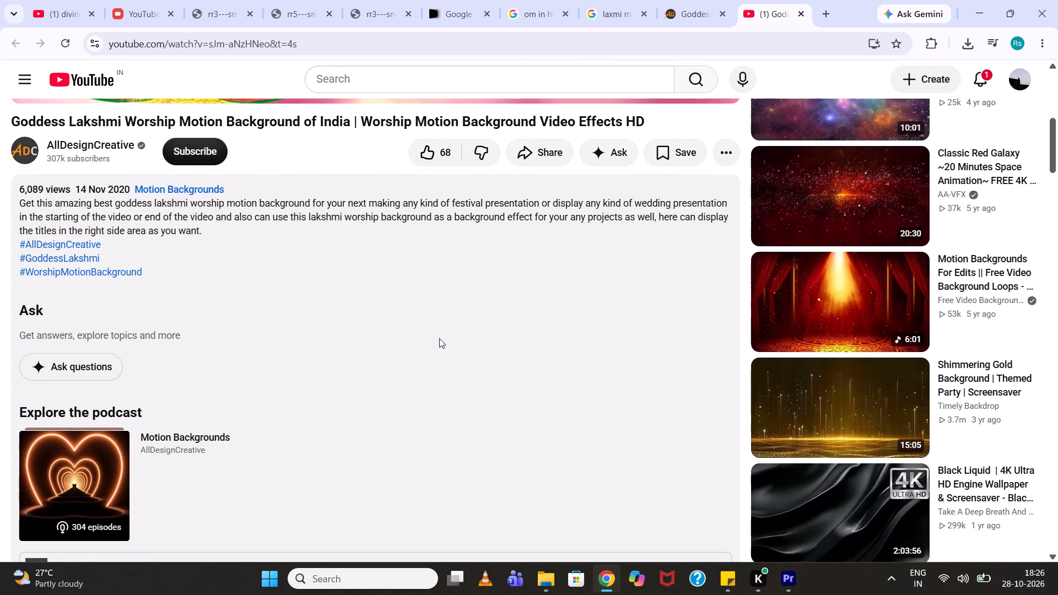
{"action": "scroll", "coordinate": [439, 338], "scroll_direction": "down", "scroll_amount": 5}
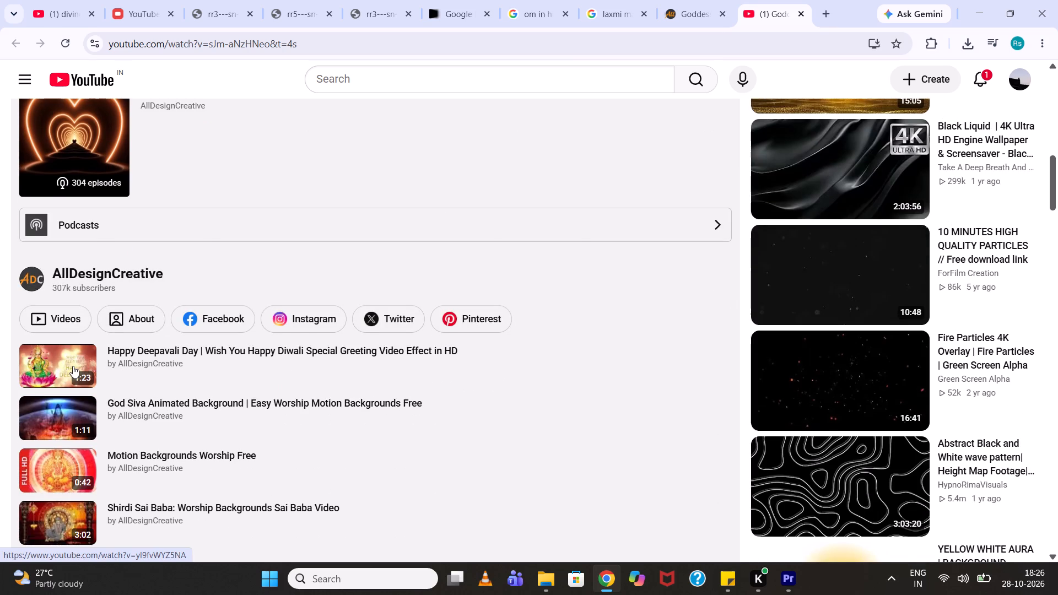
{"action": "scroll", "coordinate": [73, 366], "scroll_direction": "down", "scroll_amount": 3}
{"action": "scroll", "coordinate": [253, 306], "scroll_direction": "down", "scroll_amount": 1}
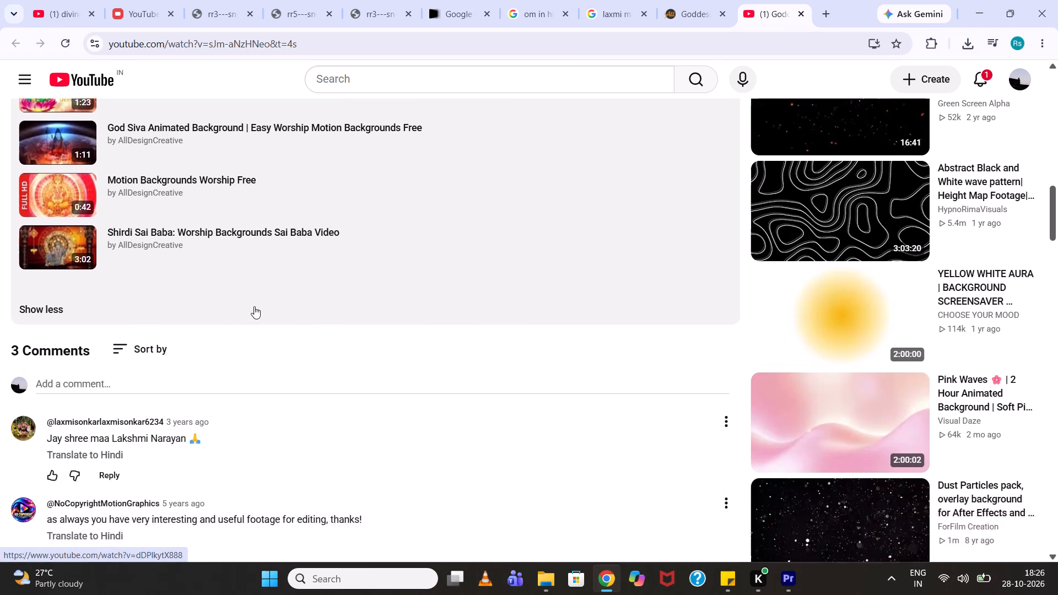
{"action": "scroll", "coordinate": [254, 306], "scroll_direction": "down", "scroll_amount": 13}
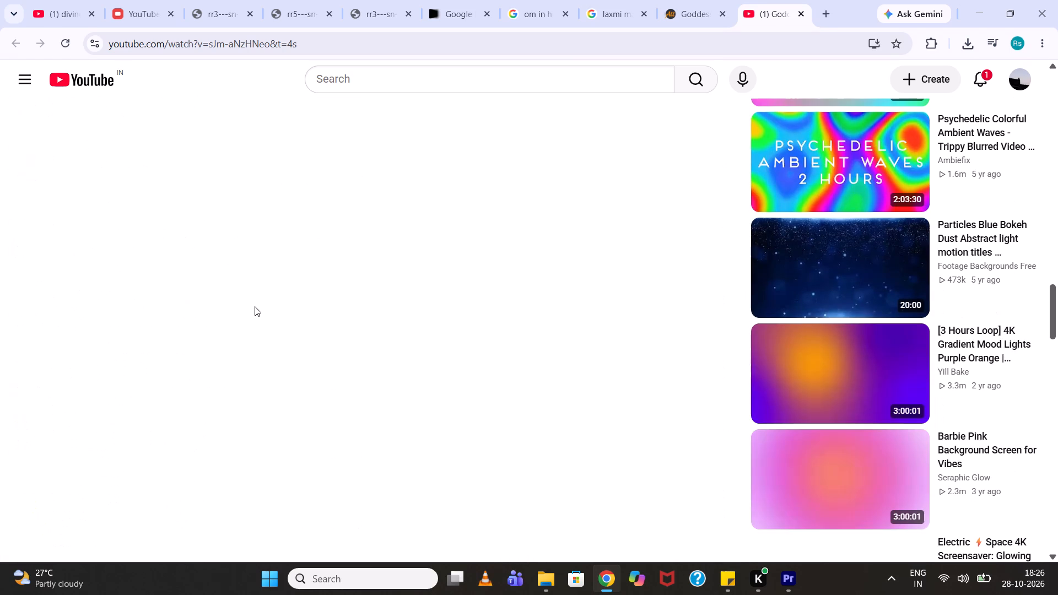
{"action": "scroll", "coordinate": [468, 275], "scroll_direction": "down", "scroll_amount": 6}
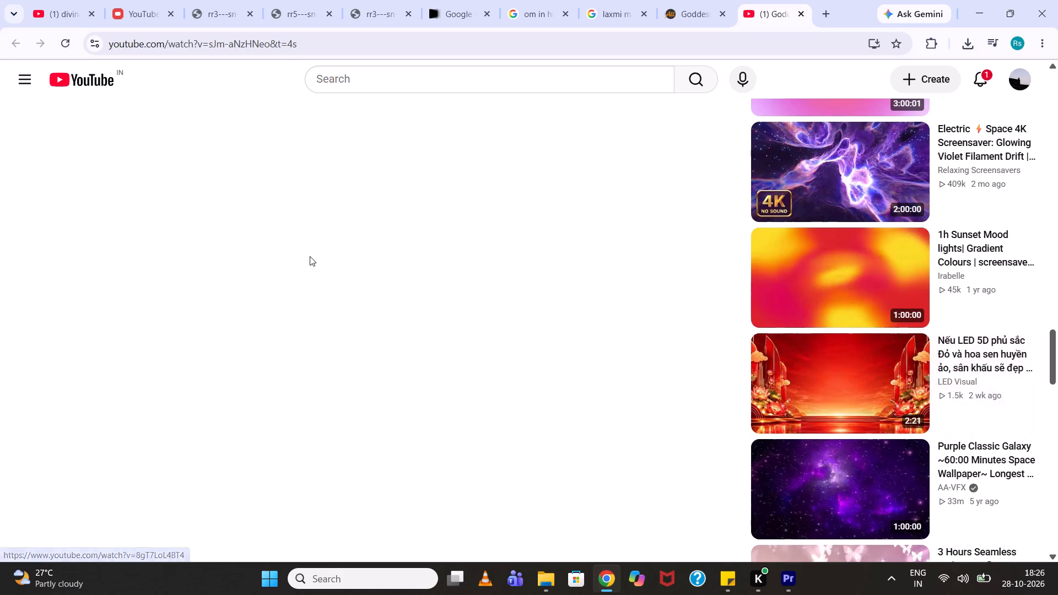
{"action": "scroll", "coordinate": [310, 256], "scroll_direction": "up", "scroll_amount": 14}
{"action": "scroll", "coordinate": [312, 255], "scroll_direction": "up", "scroll_amount": 13}
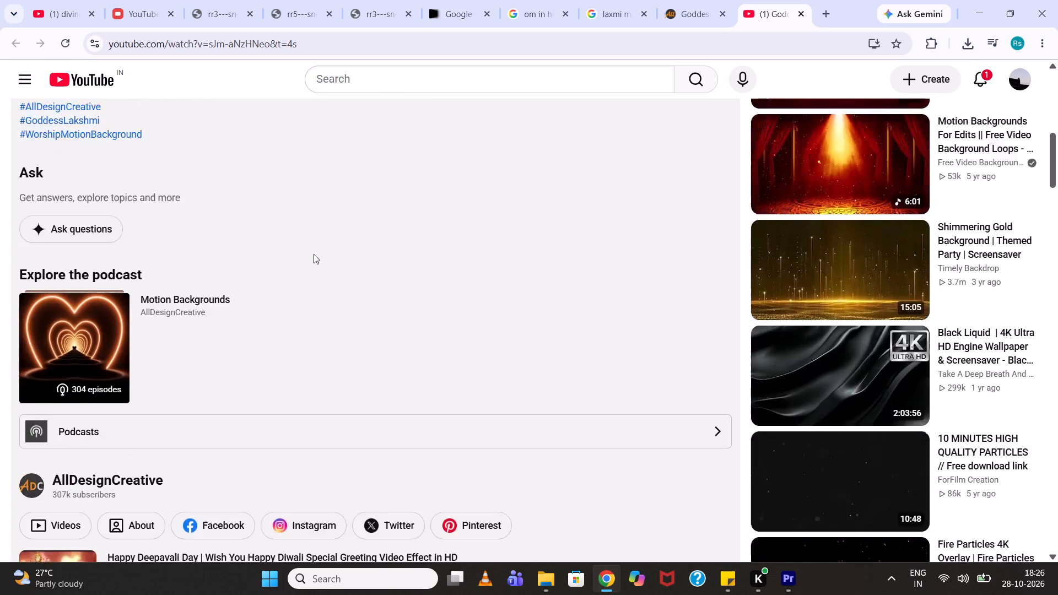
{"action": "scroll", "coordinate": [314, 254], "scroll_direction": "up", "scroll_amount": 3}
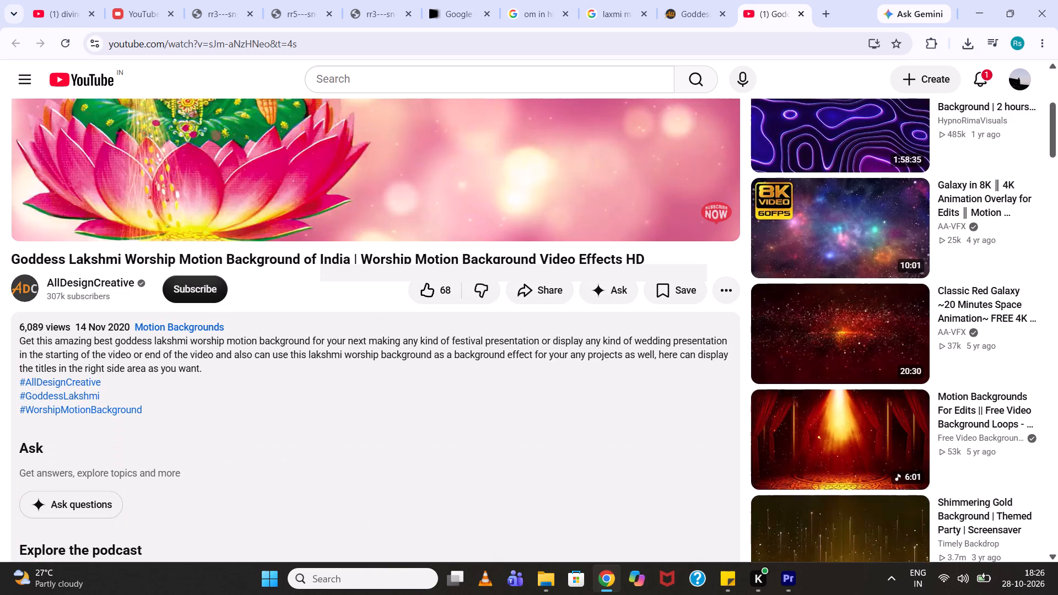
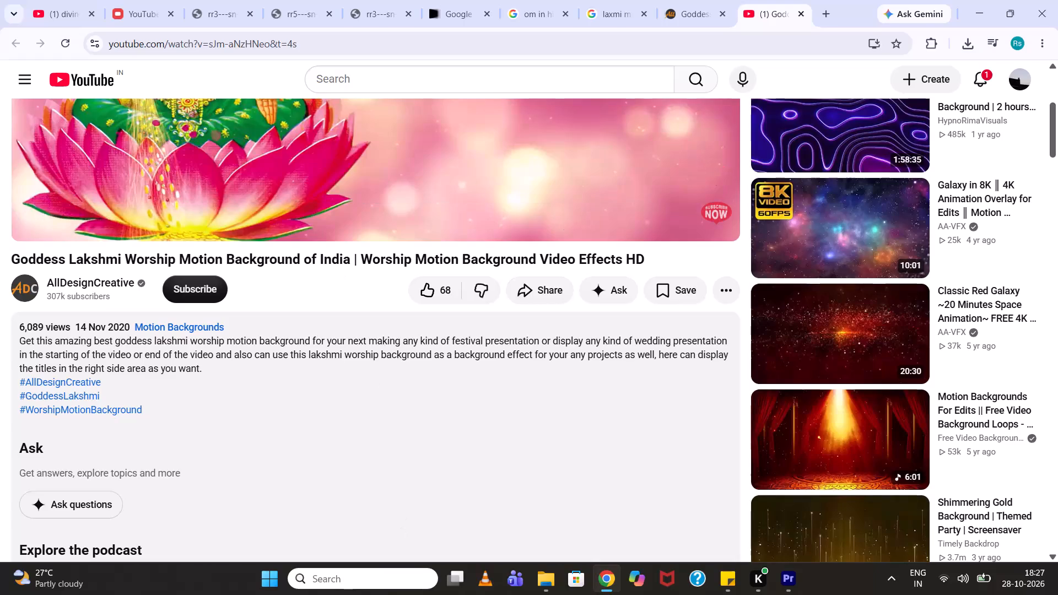
Look through the rest of the Goddess Lakshmi video's description, and search YouTube for "laxmi mata green screen" footage.
{"action": "scroll", "coordinate": [346, 594], "scroll_direction": "down", "scroll_amount": 7}
{"action": "scroll", "coordinate": [487, 437], "scroll_direction": "down", "scroll_amount": 4}
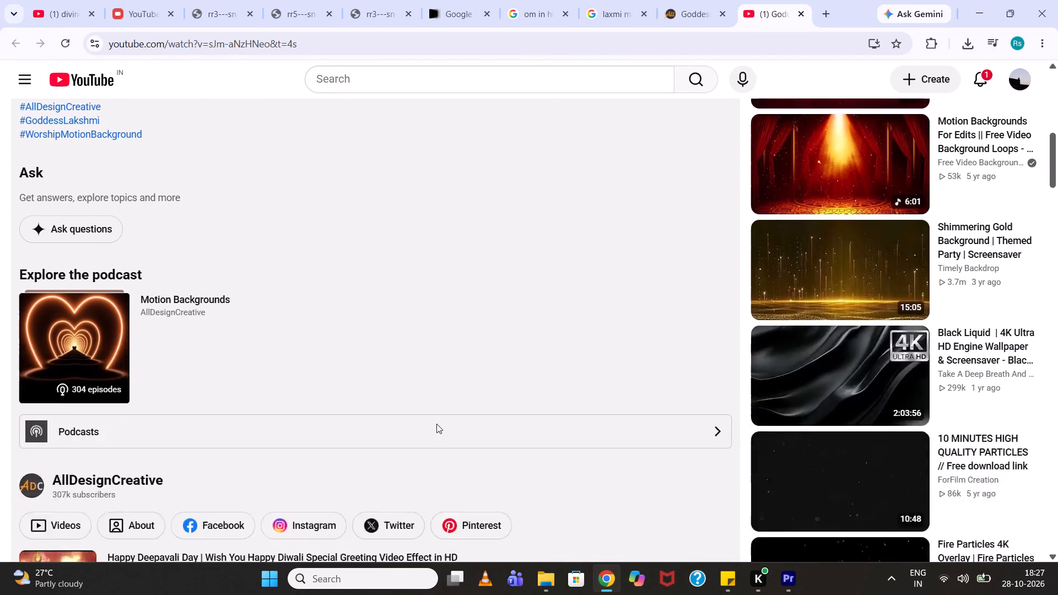
{"action": "scroll", "coordinate": [436, 424], "scroll_direction": "down", "scroll_amount": 2}
{"action": "scroll", "coordinate": [393, 372], "scroll_direction": "down", "scroll_amount": 3}
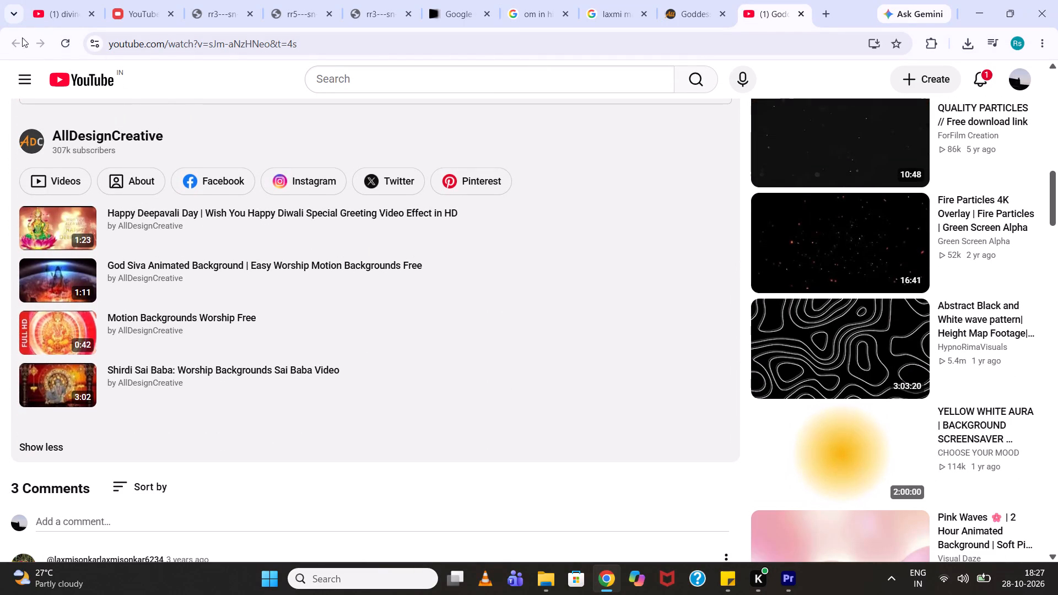
{"action": "left_click", "coordinate": [443, 73]}
{"action": "type", "text": "laxmi mata green screen"}
{"action": "key", "text": "Return"}
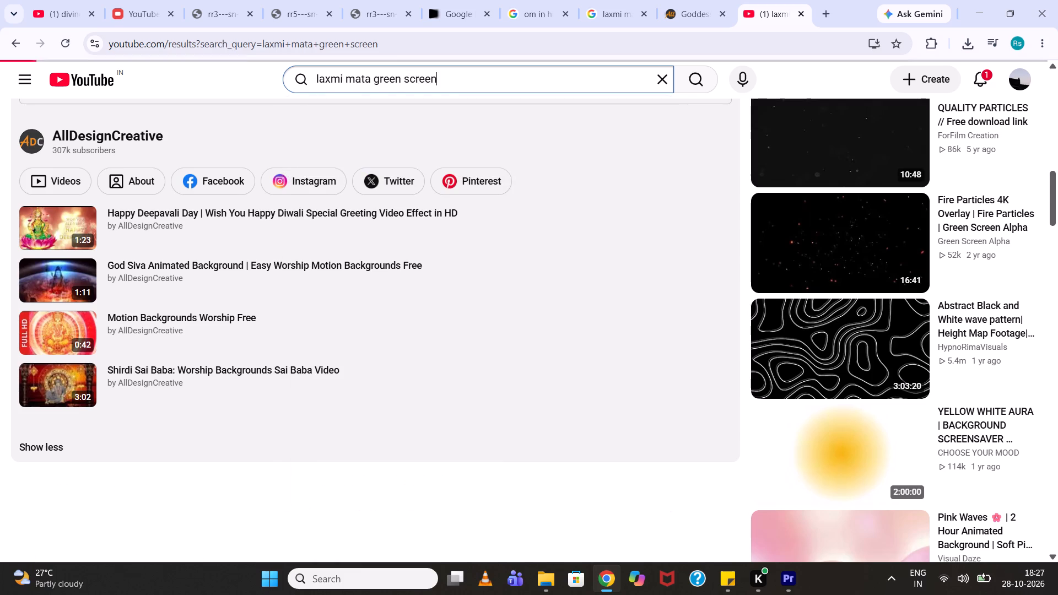
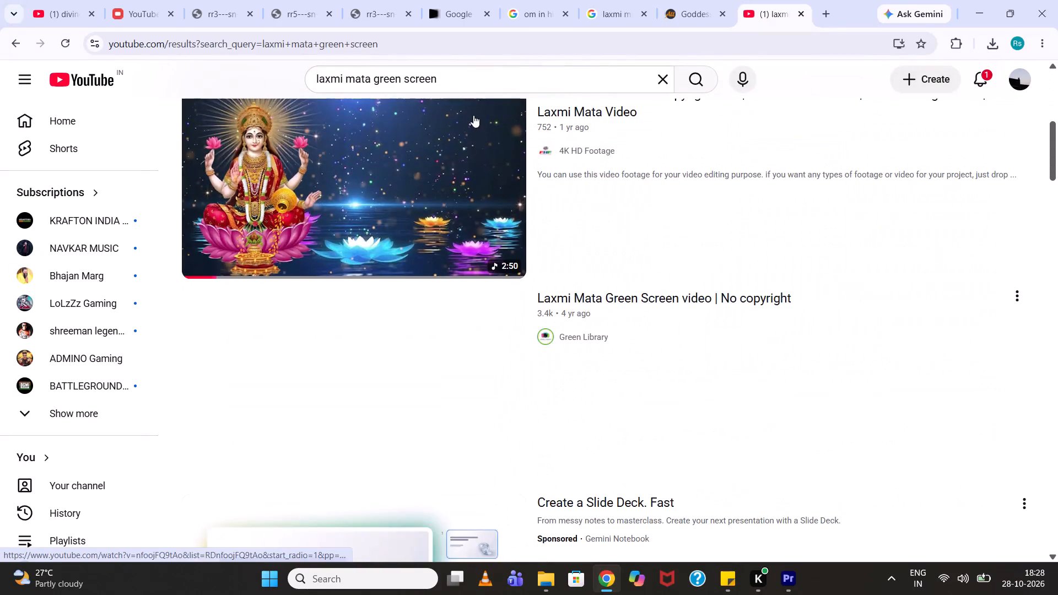
Look through the Google image results for "laxmi mata png" and the related images of the PngFROG picture for a suitable goddess image.
{"action": "scroll", "coordinate": [445, 127], "scroll_direction": "up", "scroll_amount": 2}
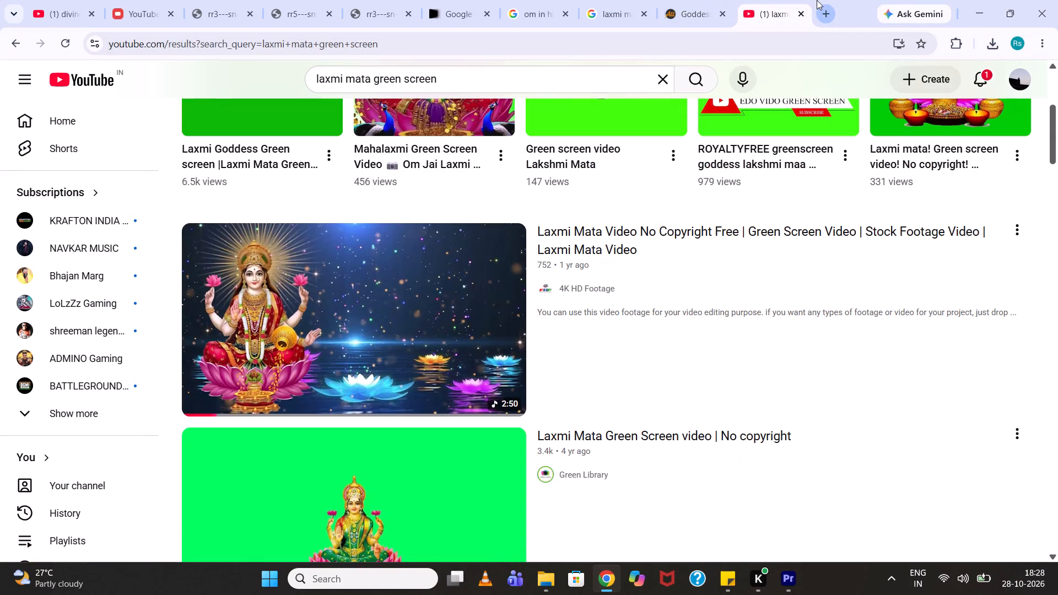
{"action": "left_click", "coordinate": [612, 0]}
{"action": "scroll", "coordinate": [299, 177], "scroll_direction": "up", "scroll_amount": 3}
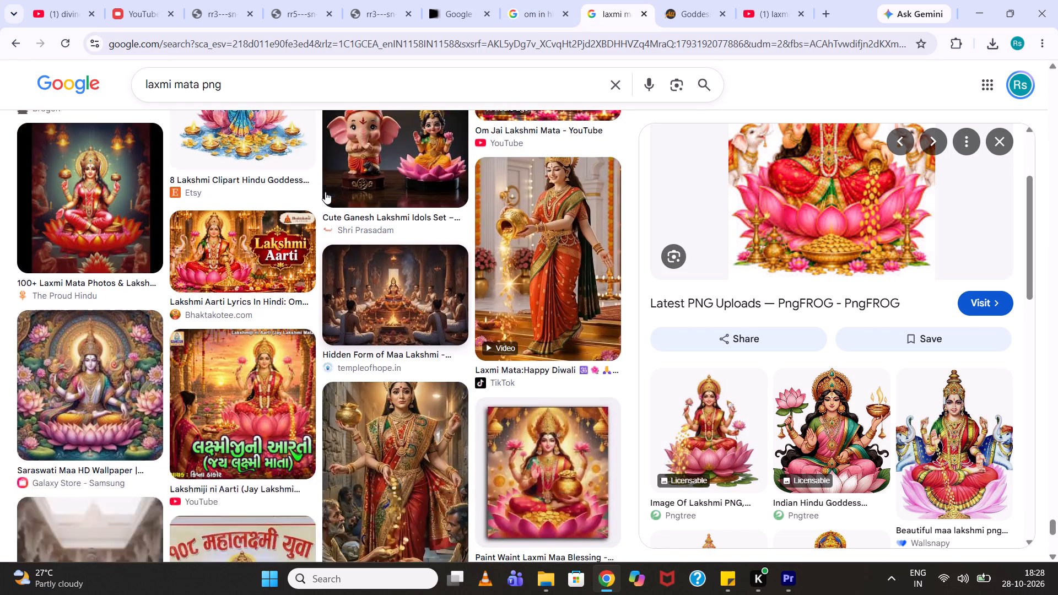
{"action": "scroll", "coordinate": [325, 192], "scroll_direction": "up", "scroll_amount": 7}
{"action": "scroll", "coordinate": [327, 191], "scroll_direction": "down", "scroll_amount": 12}
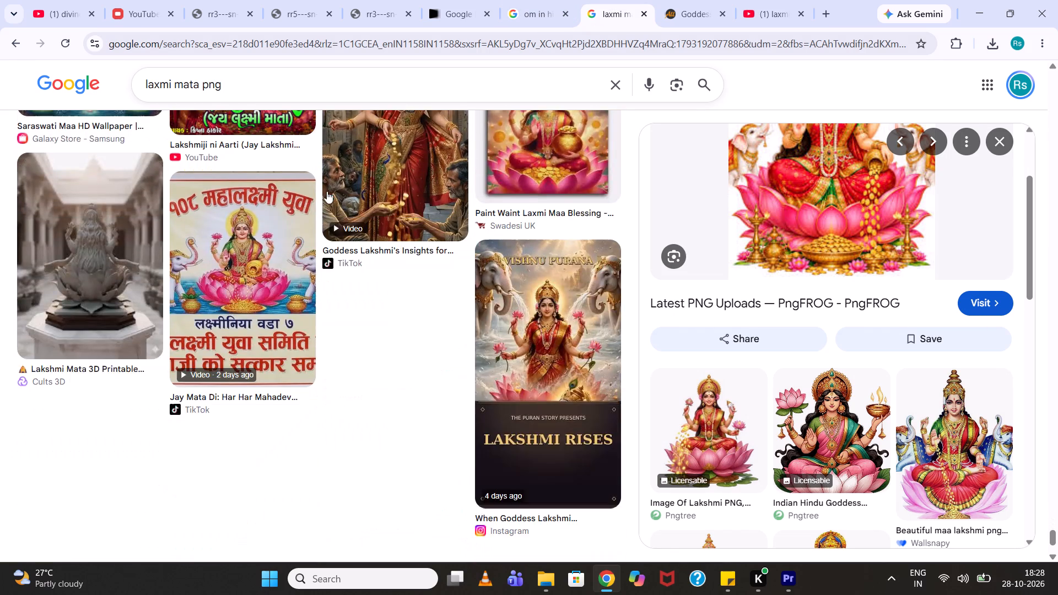
{"action": "scroll", "coordinate": [327, 191], "scroll_direction": "down", "scroll_amount": 7}
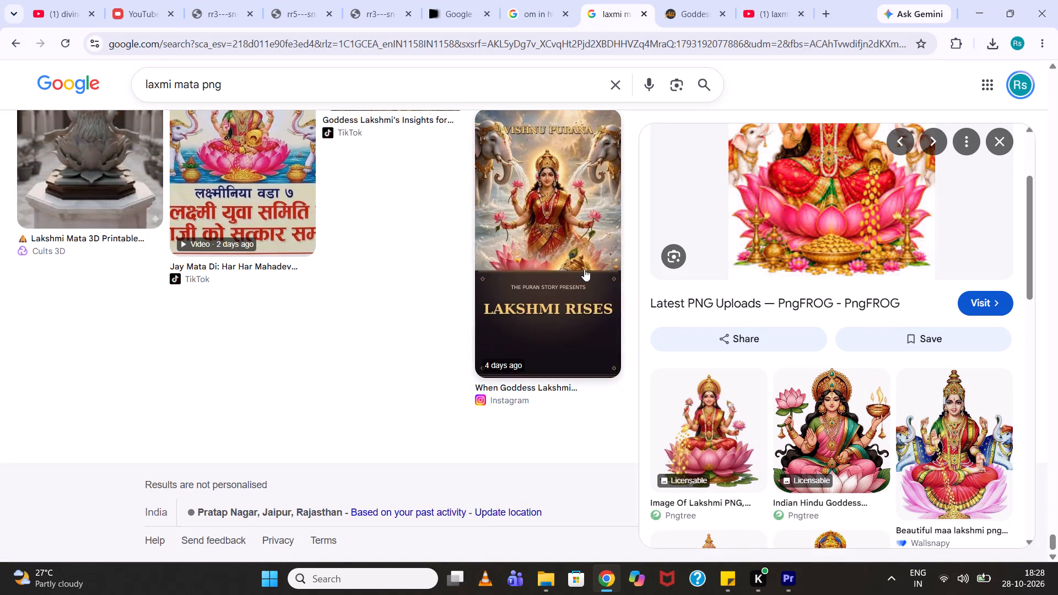
{"action": "scroll", "coordinate": [628, 312], "scroll_direction": "down", "scroll_amount": 4}
{"action": "scroll", "coordinate": [718, 393], "scroll_direction": "down", "scroll_amount": 5}
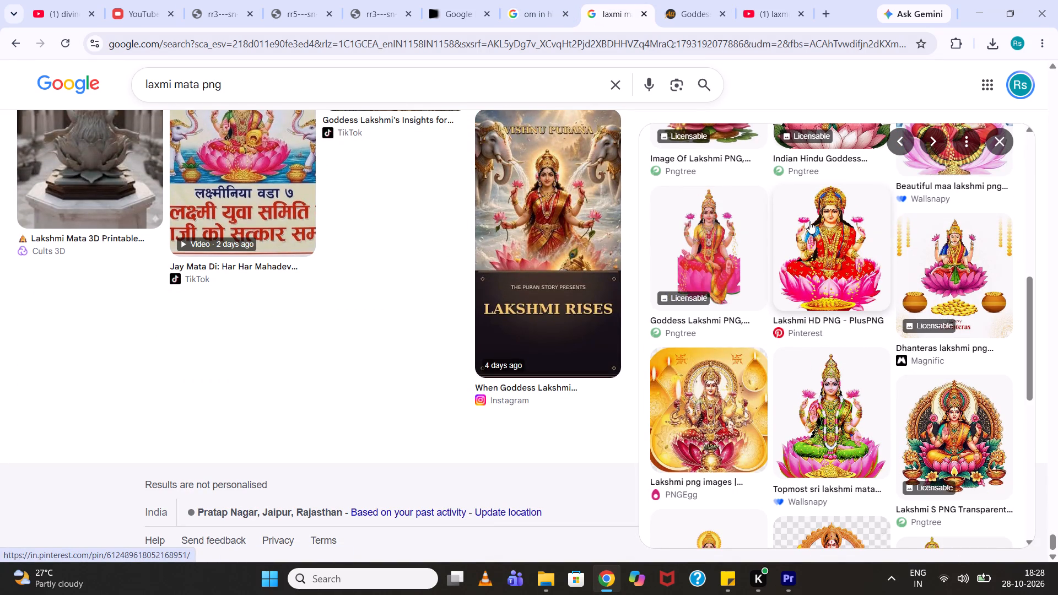
Preview the "Lakshmi HD PNG - PlusPNG" image, look over its related images, and return to the AllDesignCreative Goddess Lakshmi page.
{"action": "left_click", "coordinate": [809, 221]}
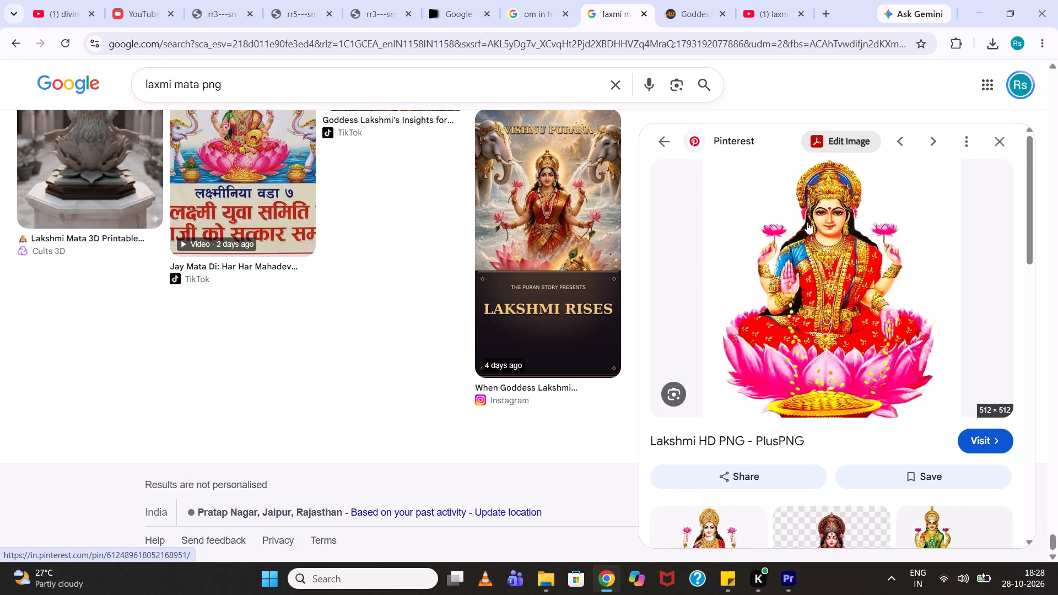
{"action": "scroll", "coordinate": [807, 222], "scroll_direction": "down", "scroll_amount": 5}
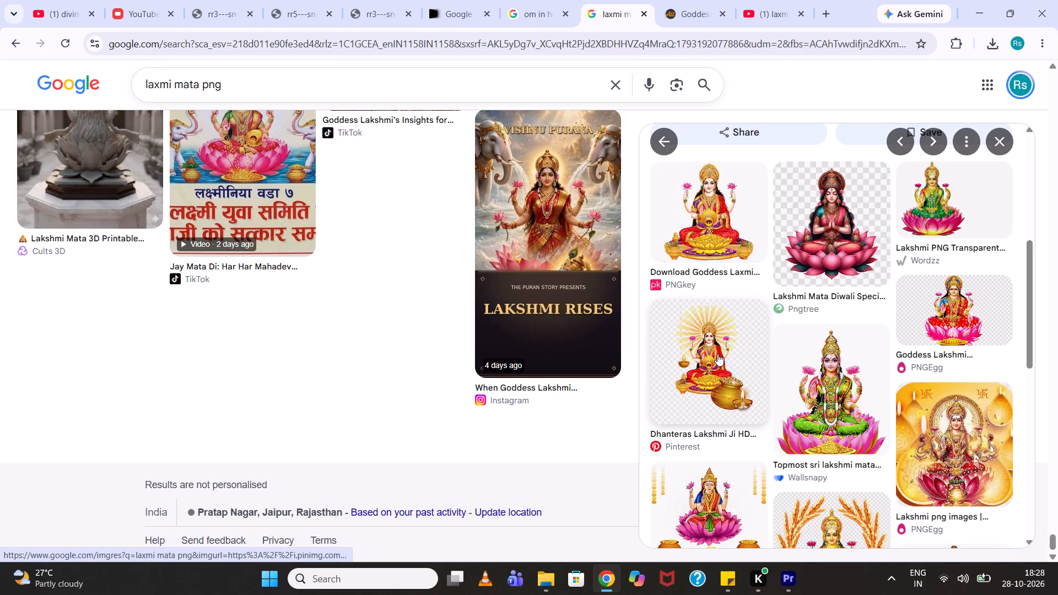
{"action": "left_click", "coordinate": [681, 0]}
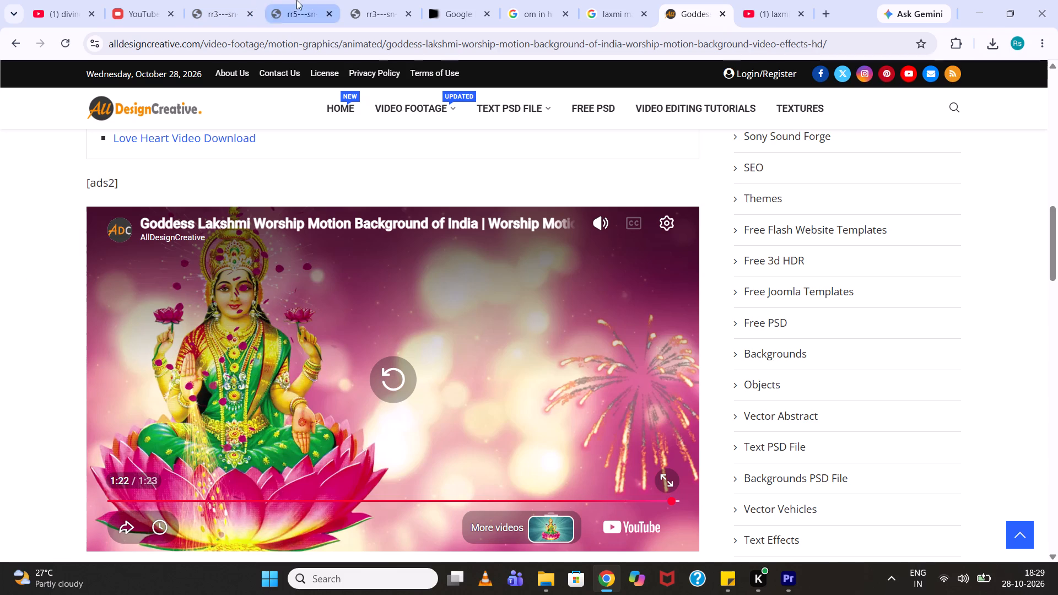
Switch to Premiere, save the shri lxmi project, and minimise its window to return to Chrome.
{"action": "left_click", "coordinate": [791, 585]}
{"action": "key", "text": "ctrl+s"}
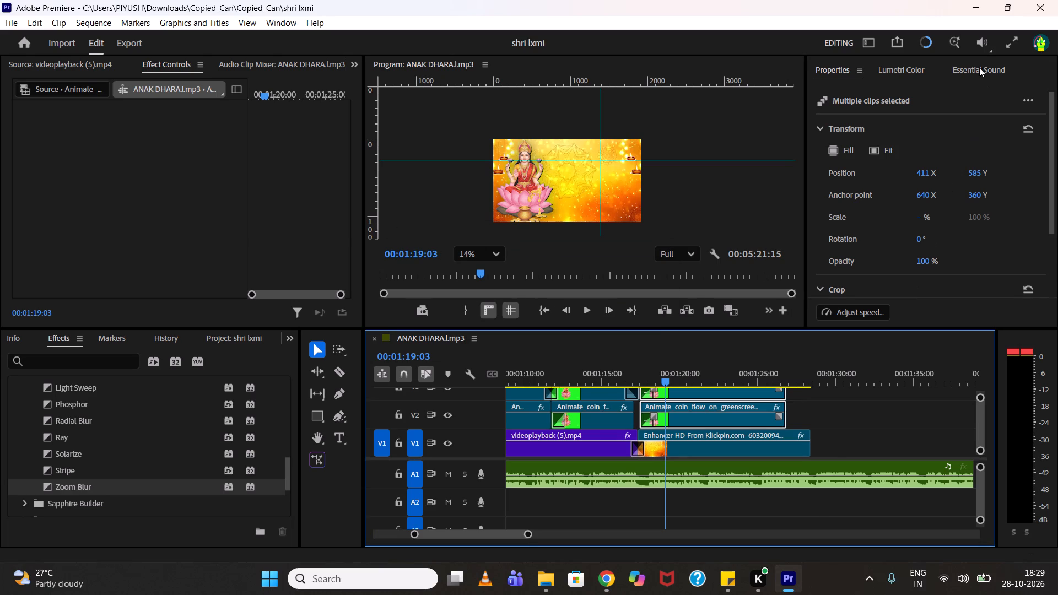
{"action": "left_click", "coordinate": [975, 11]}
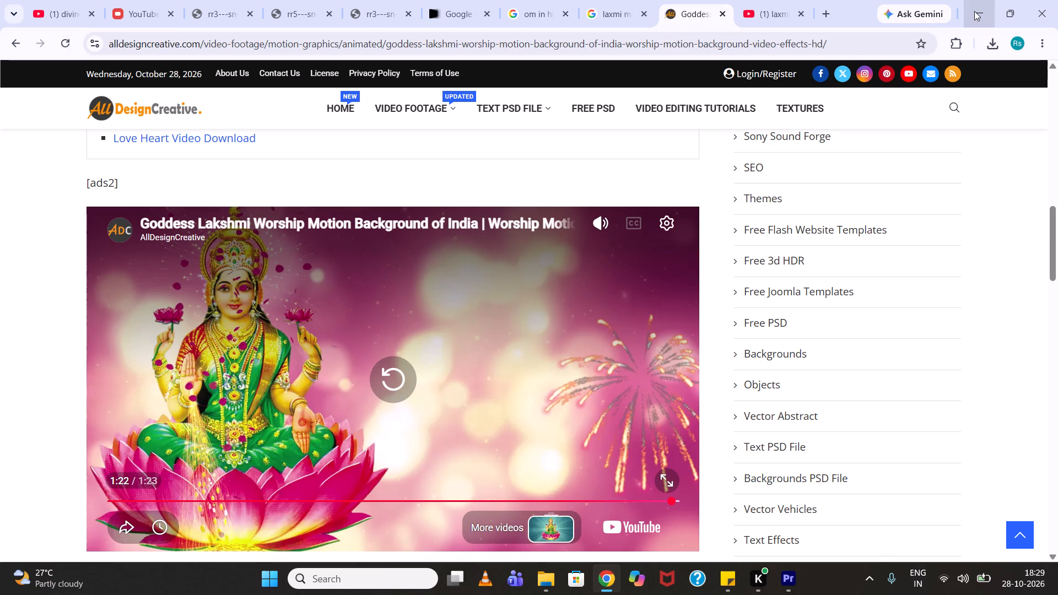